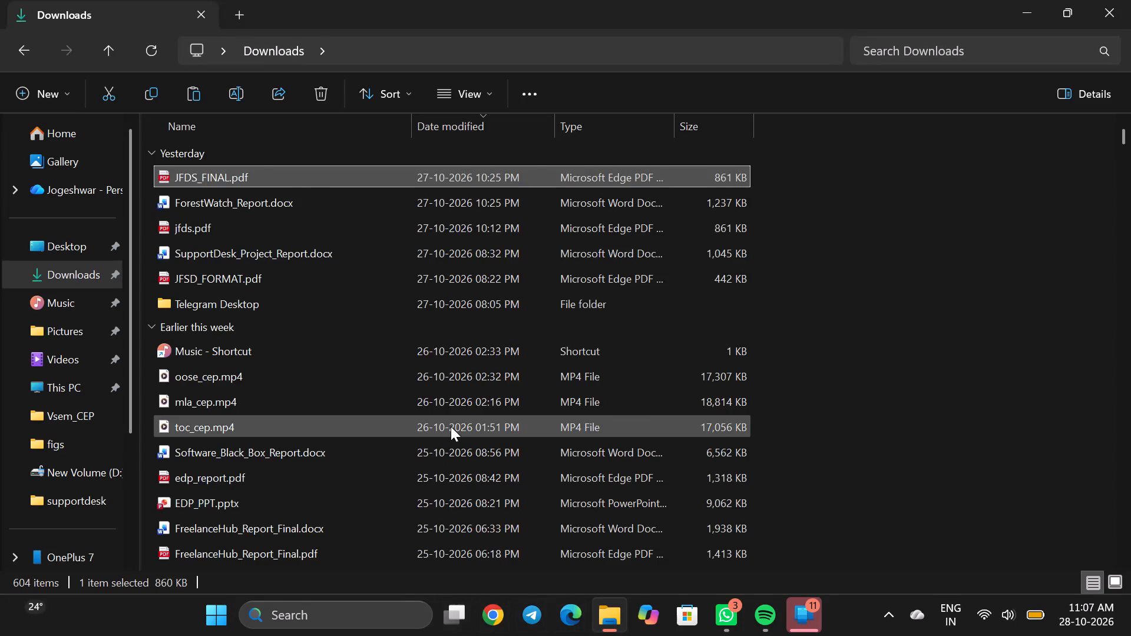
Open the Word document Review - 1 (2).docx from the Downloads folder.
scroll(451, 426, "down", 4)
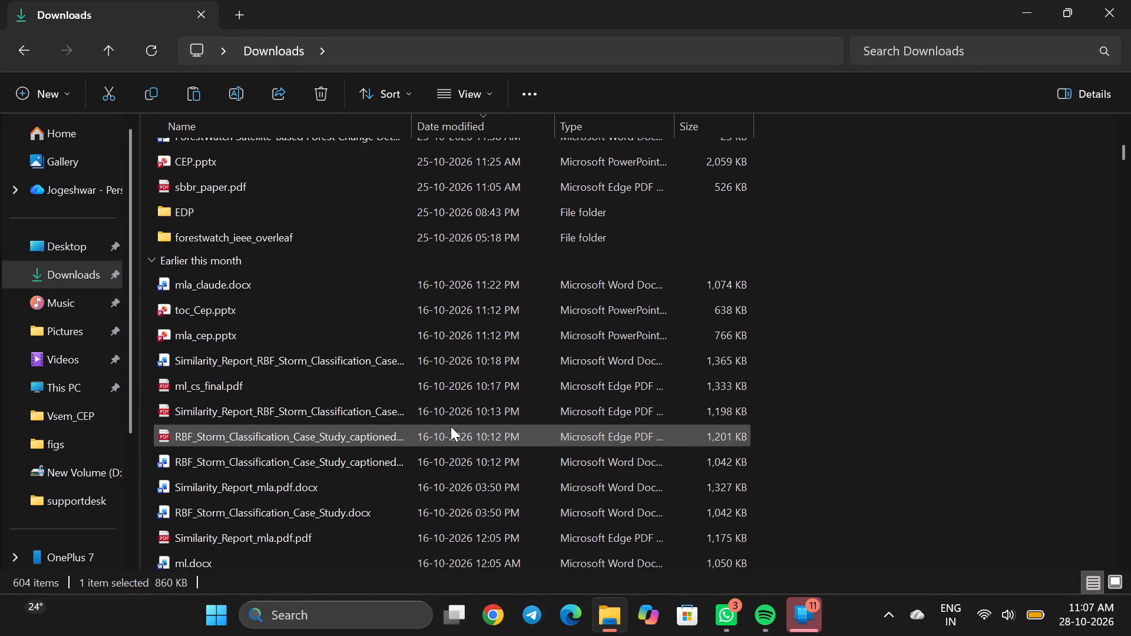
scroll(451, 426, "down", 5)
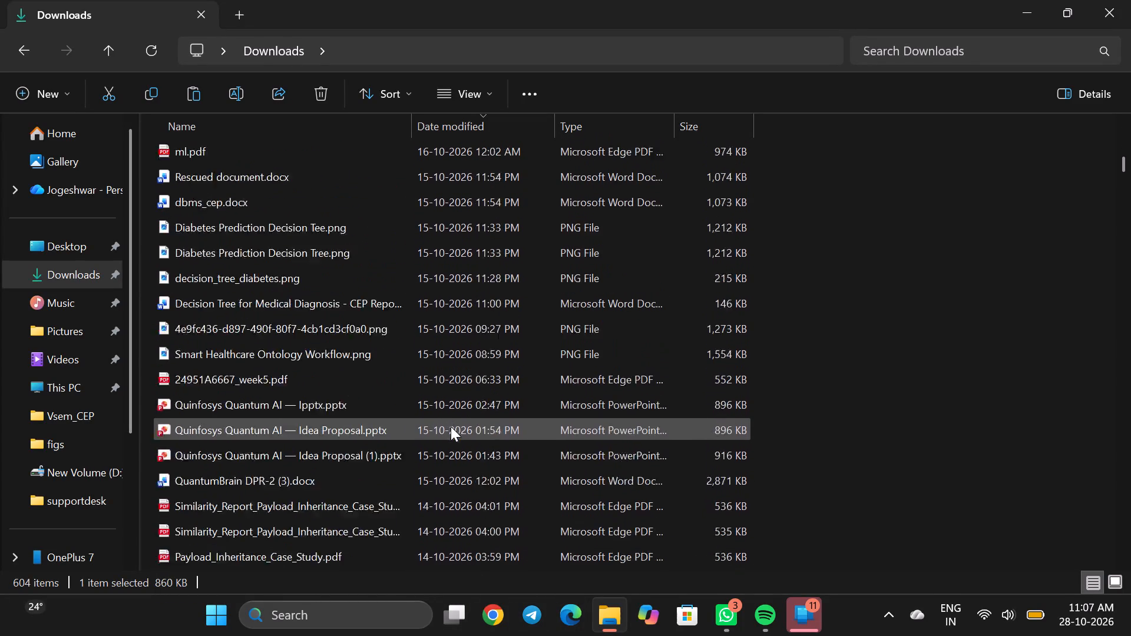
scroll(451, 426, "down", 4)
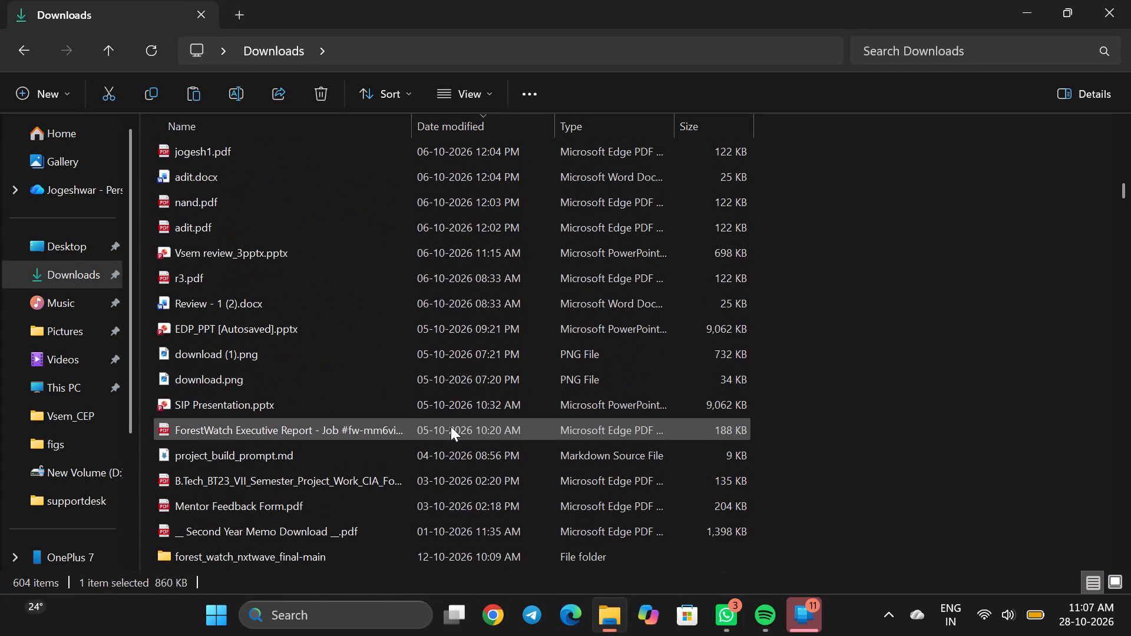
double_click(455, 303)
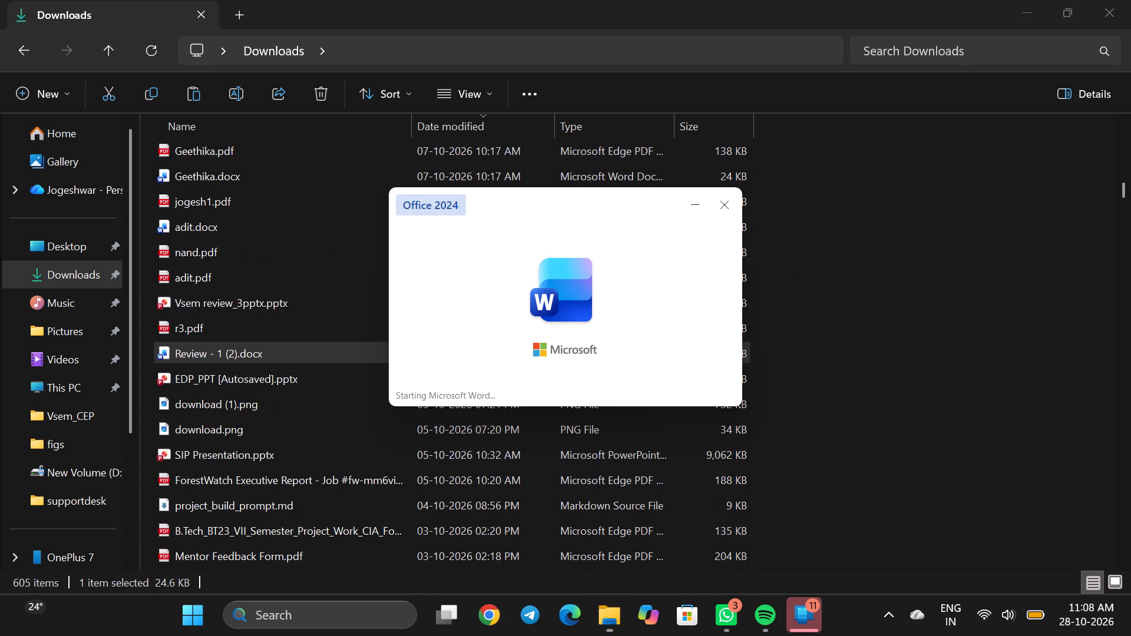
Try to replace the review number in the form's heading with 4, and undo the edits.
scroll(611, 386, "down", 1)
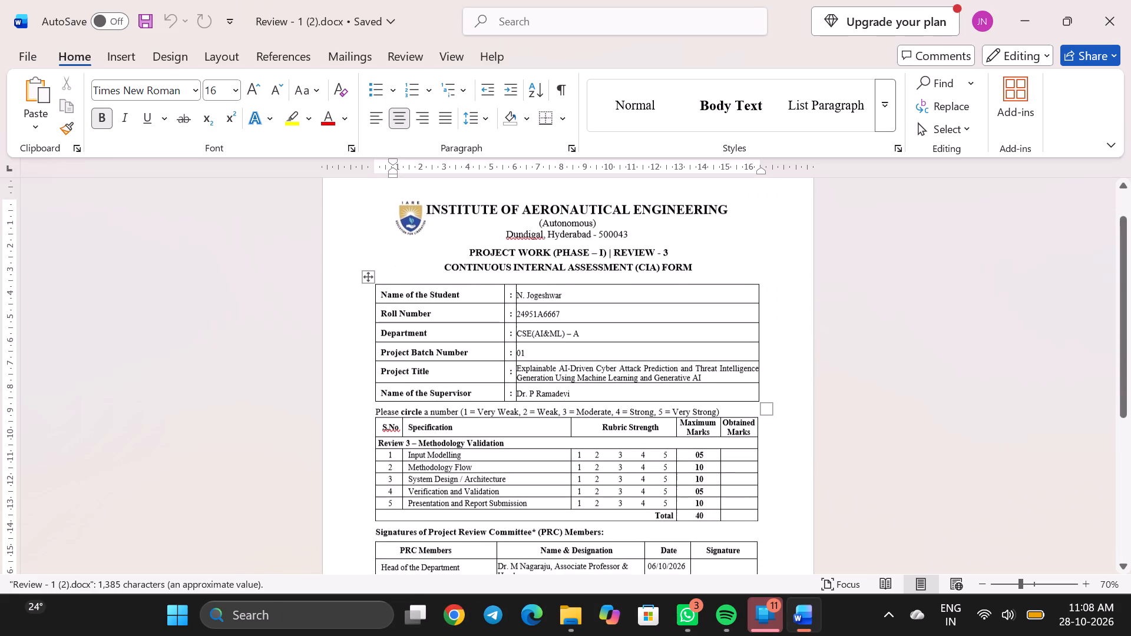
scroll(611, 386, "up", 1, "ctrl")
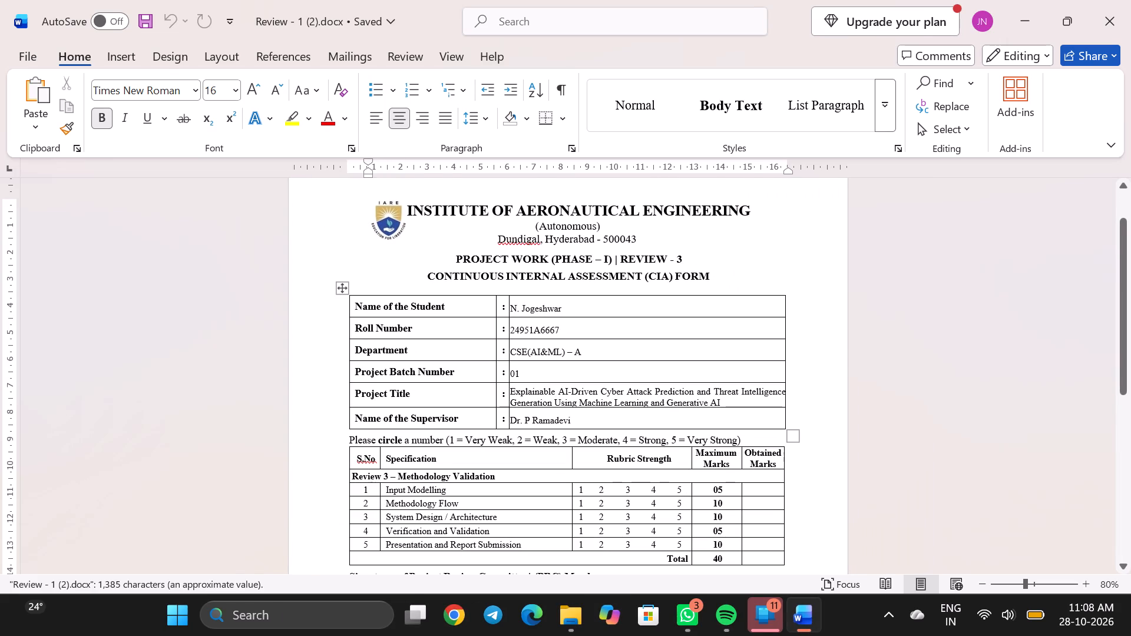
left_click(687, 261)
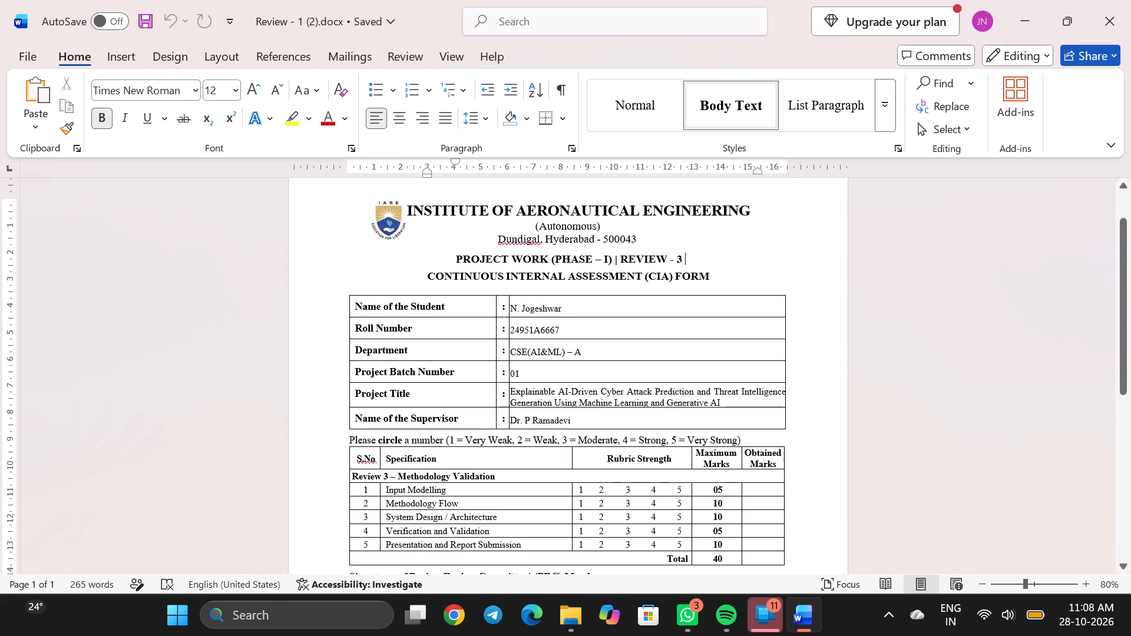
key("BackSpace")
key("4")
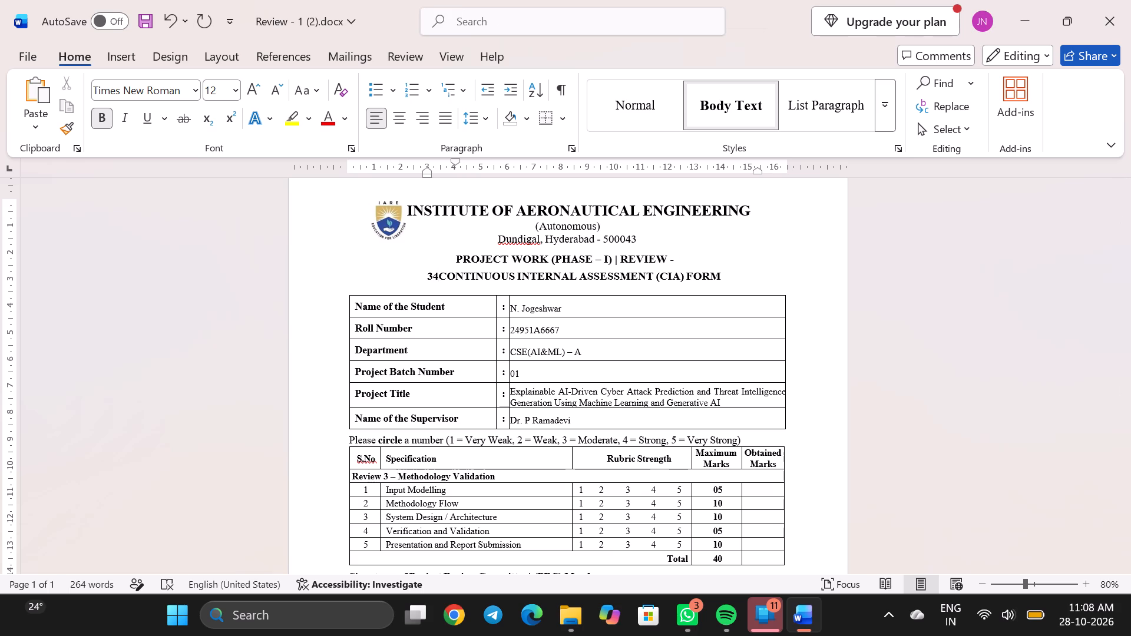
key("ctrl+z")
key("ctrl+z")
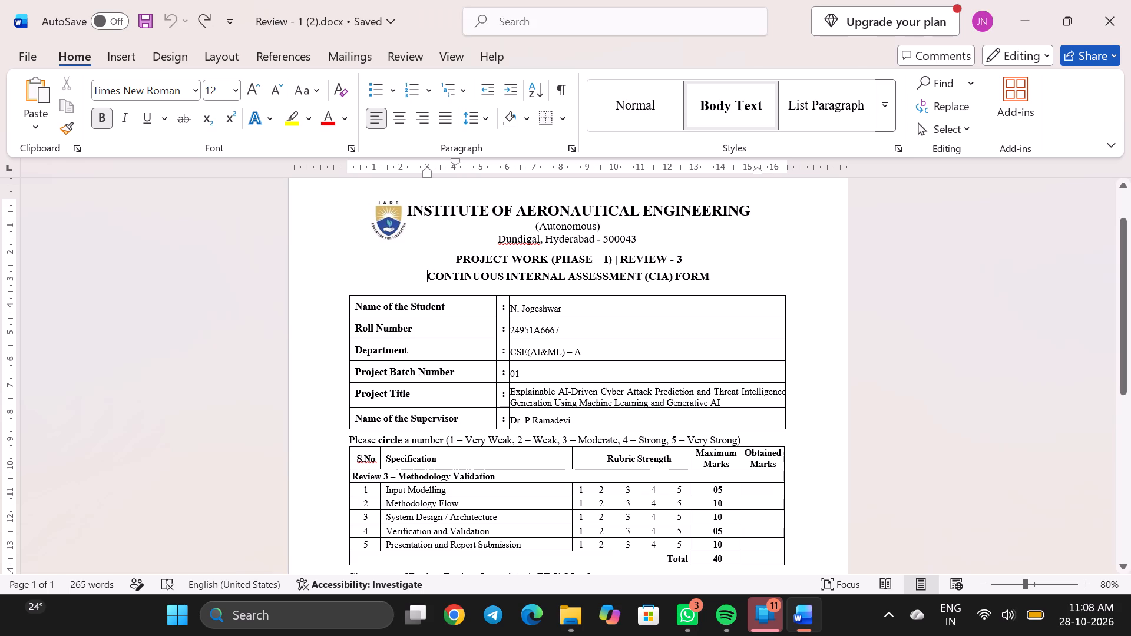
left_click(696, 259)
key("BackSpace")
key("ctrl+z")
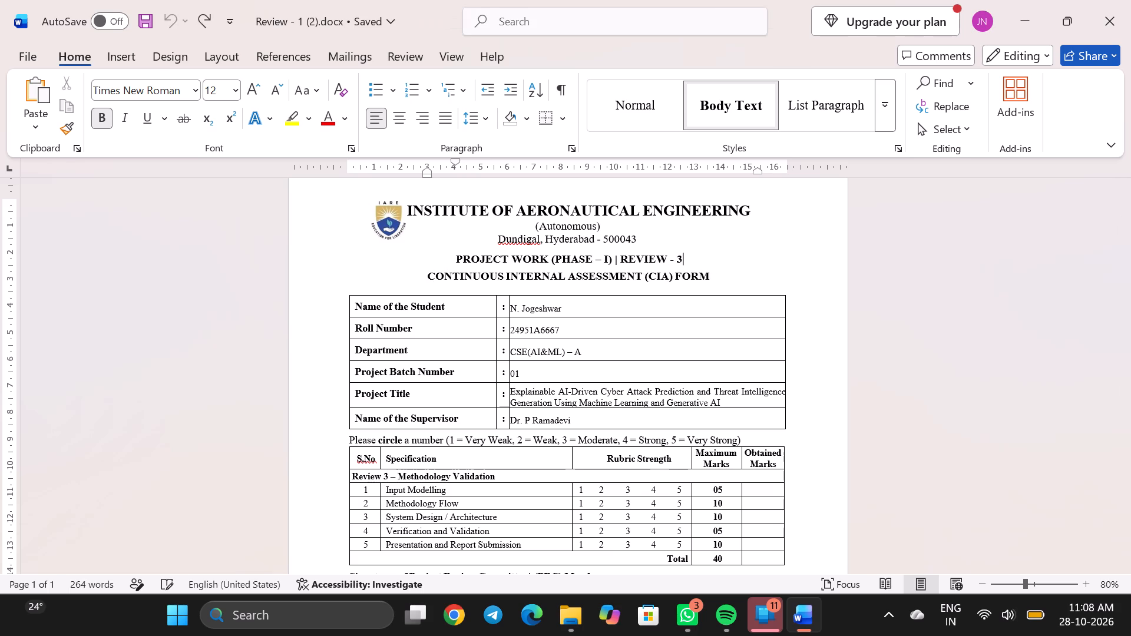
Set the review number in the PROJECT WORK (PHASE – I) heading to 4, keeping the second heading on its own line.
key("Left")
key("BackSpace")
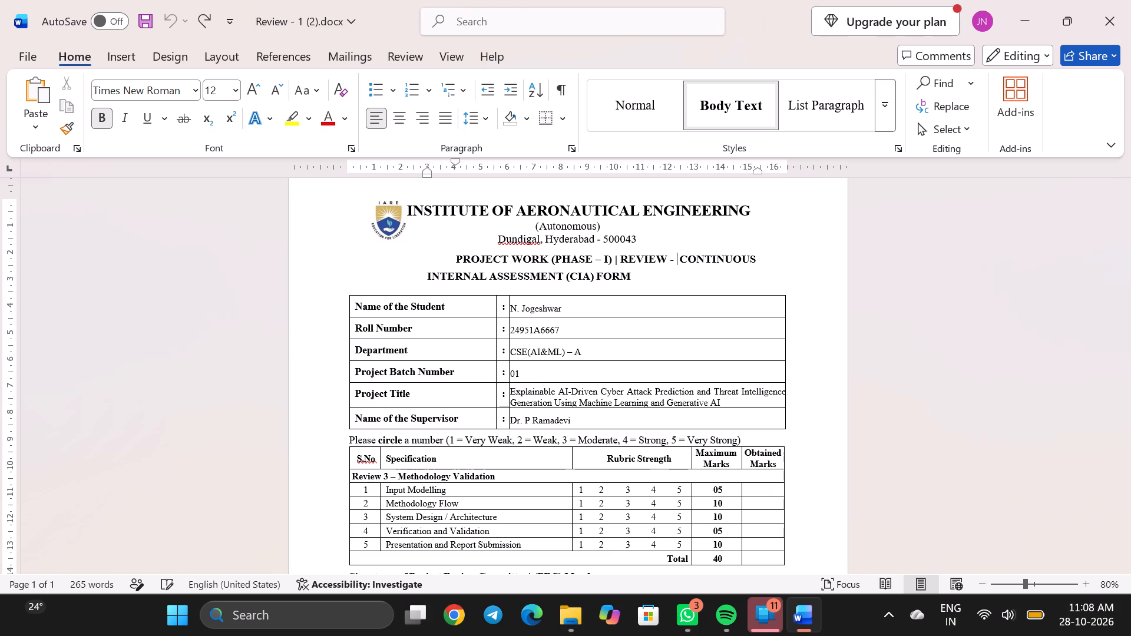
key("4")
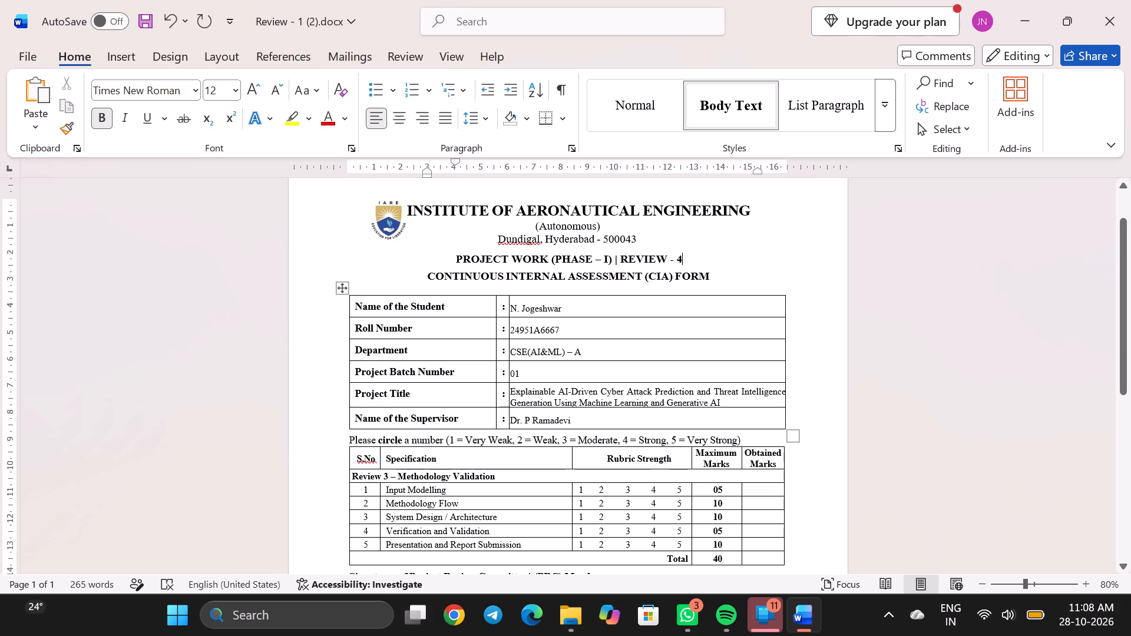
Set the review number in the rubric table's Methodology Validation row to 4.
scroll(566, 343, "down", 1)
scroll(591, 436, "down", 1)
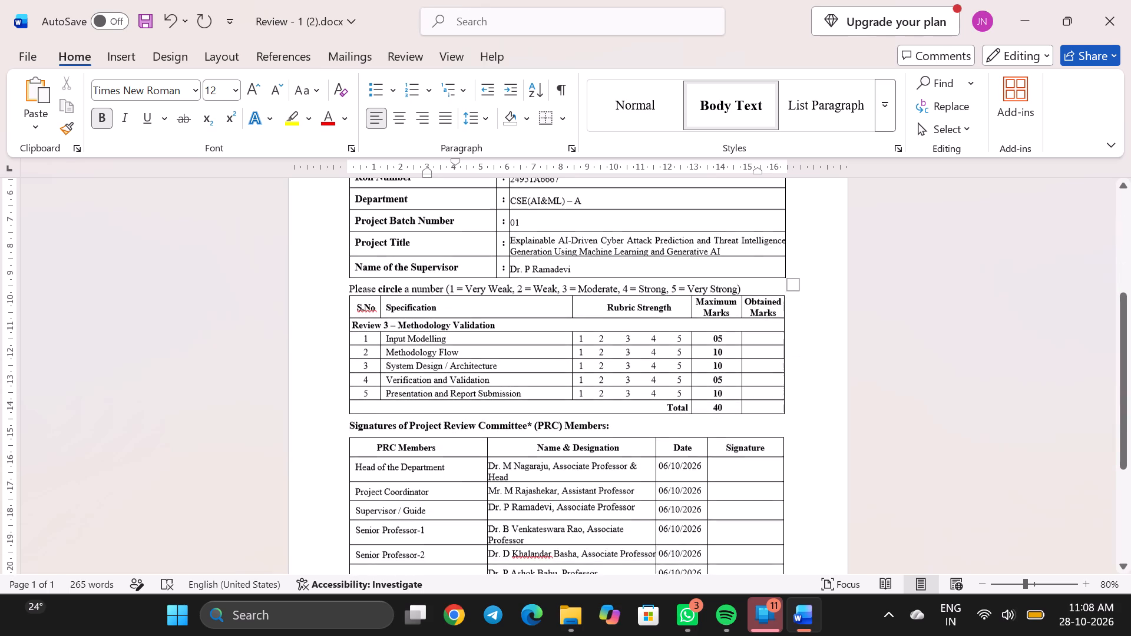
scroll(591, 436, "down", 1)
left_click(386, 309)
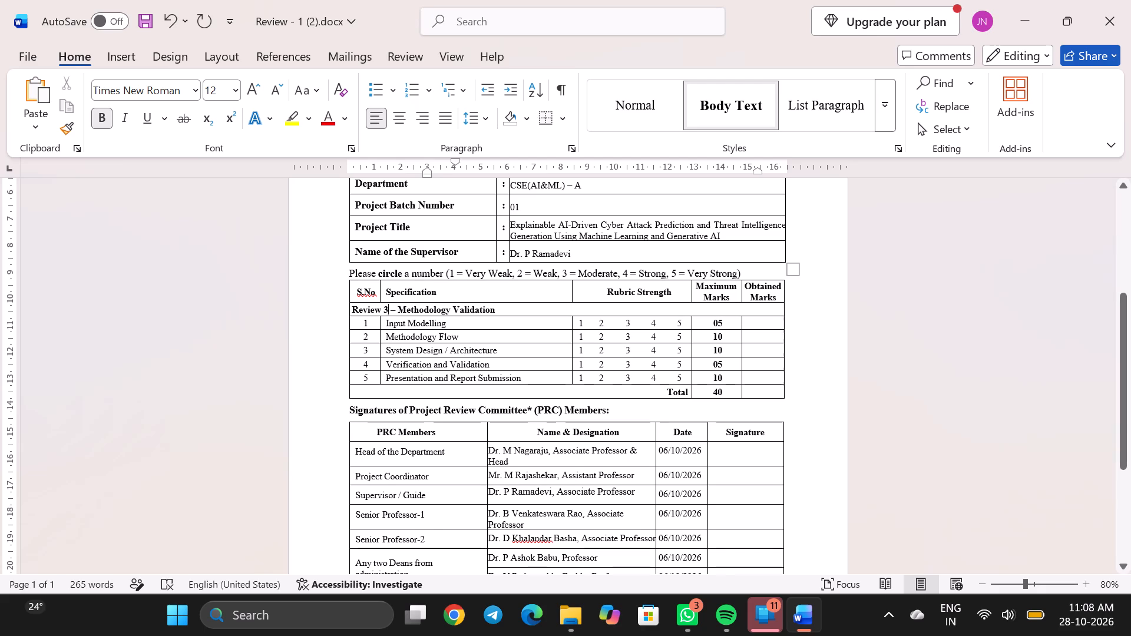
key("BackSpace")
key("4")
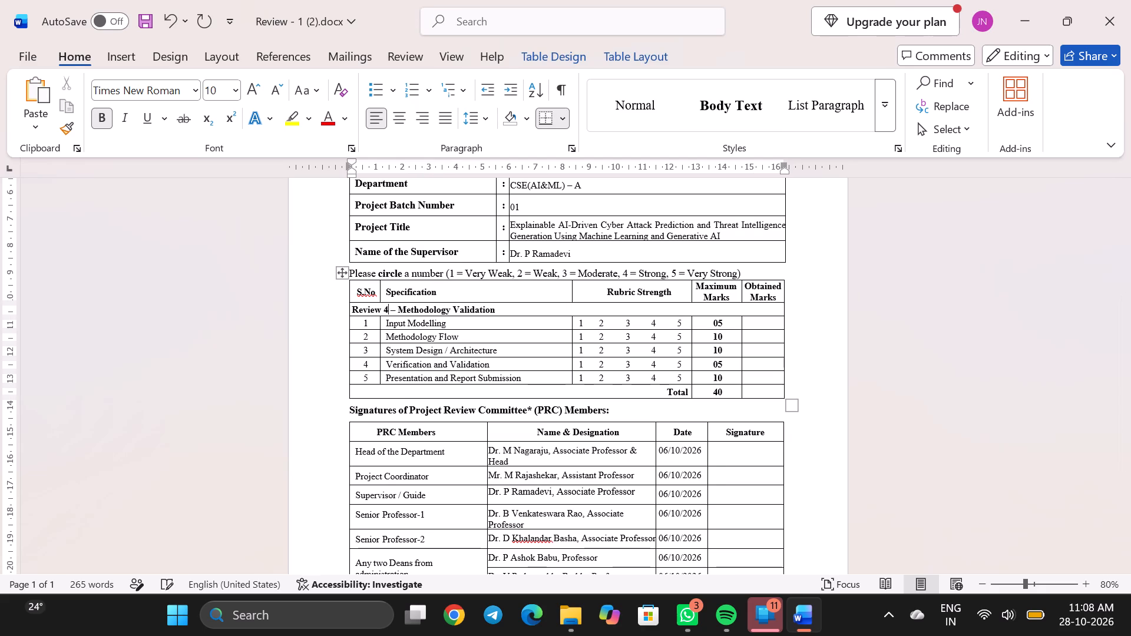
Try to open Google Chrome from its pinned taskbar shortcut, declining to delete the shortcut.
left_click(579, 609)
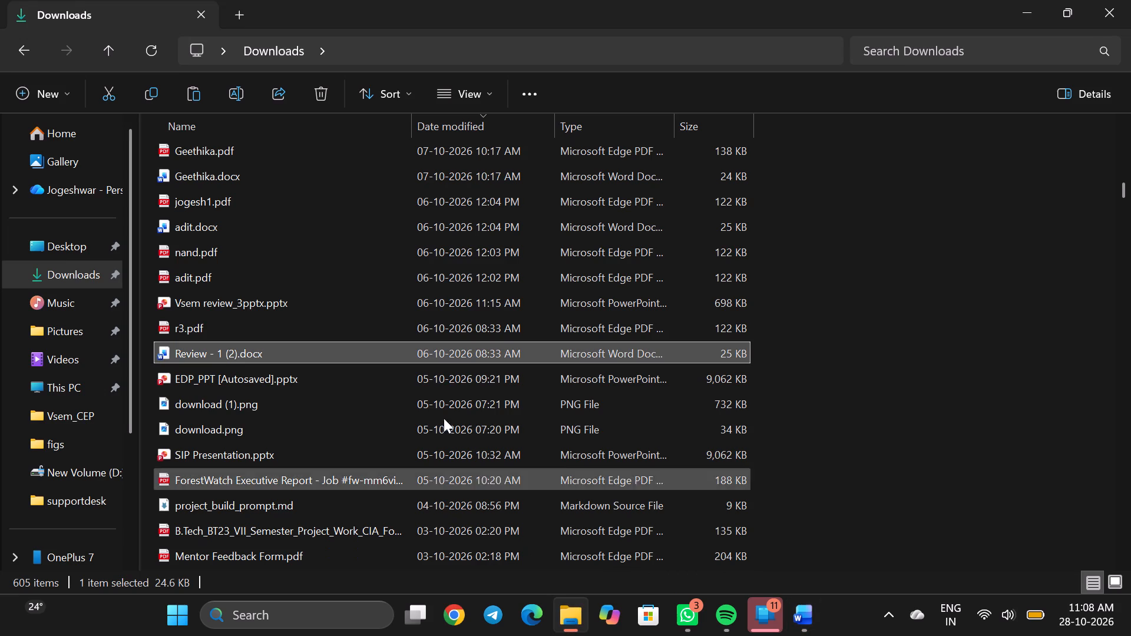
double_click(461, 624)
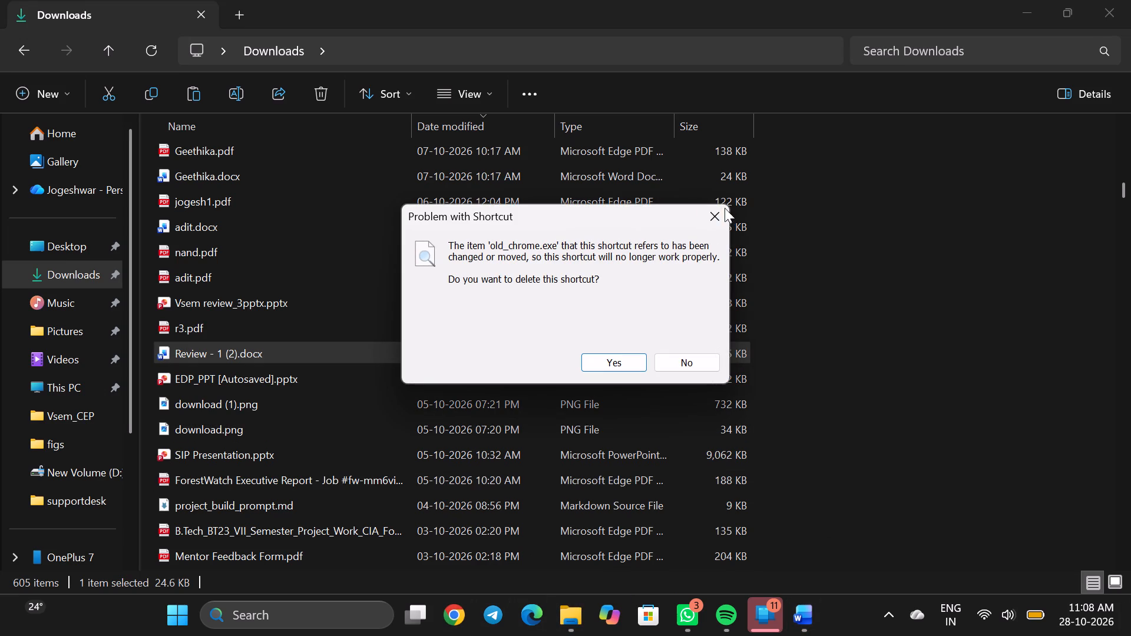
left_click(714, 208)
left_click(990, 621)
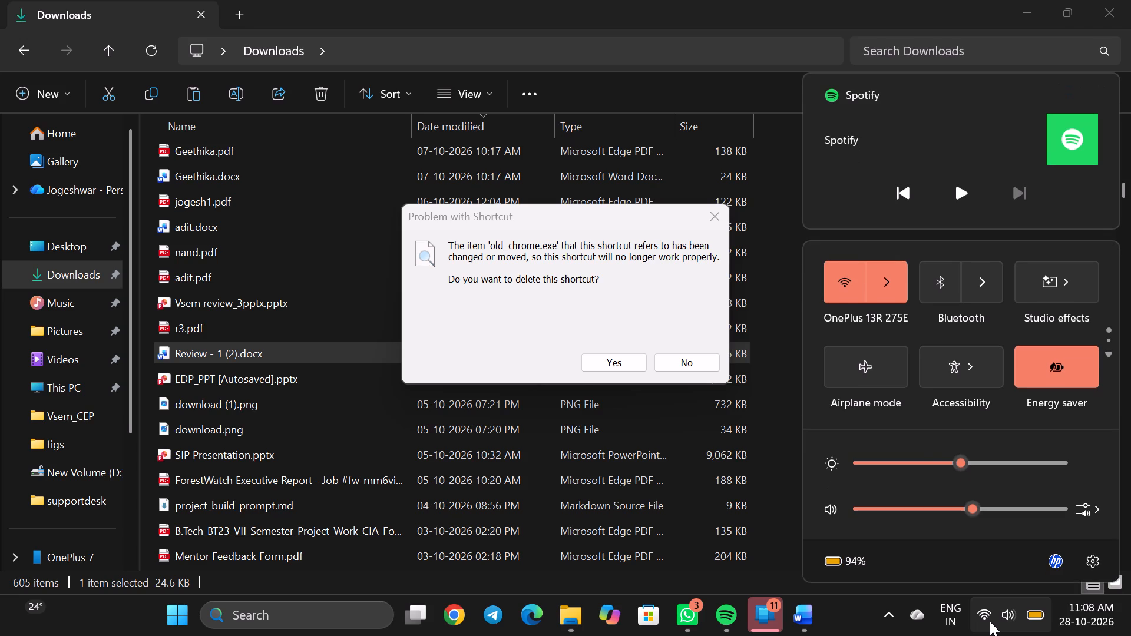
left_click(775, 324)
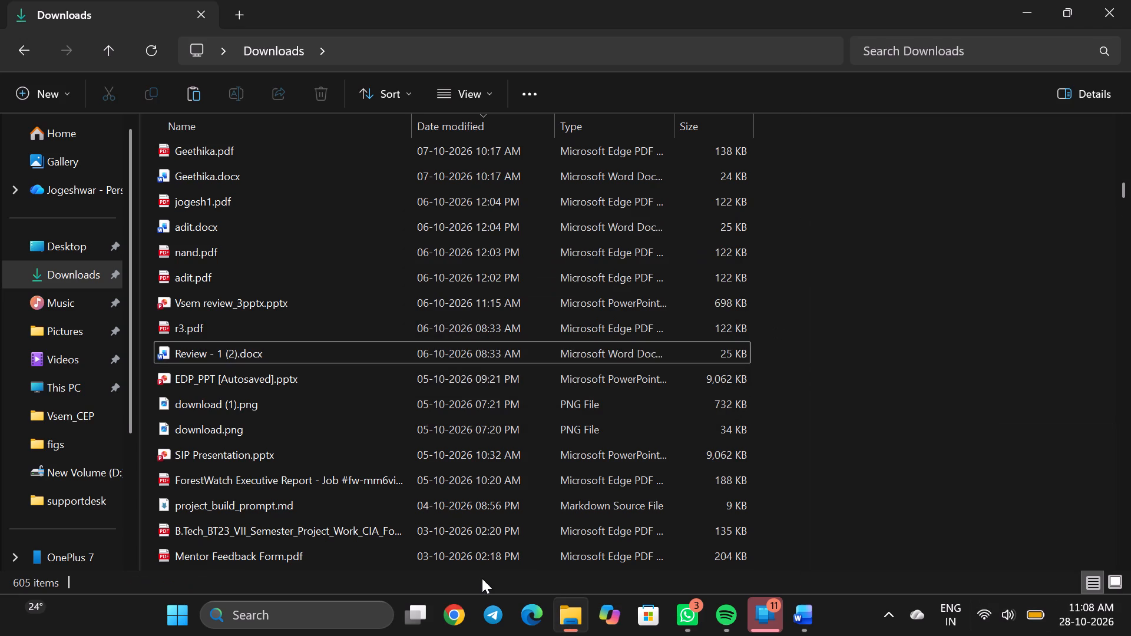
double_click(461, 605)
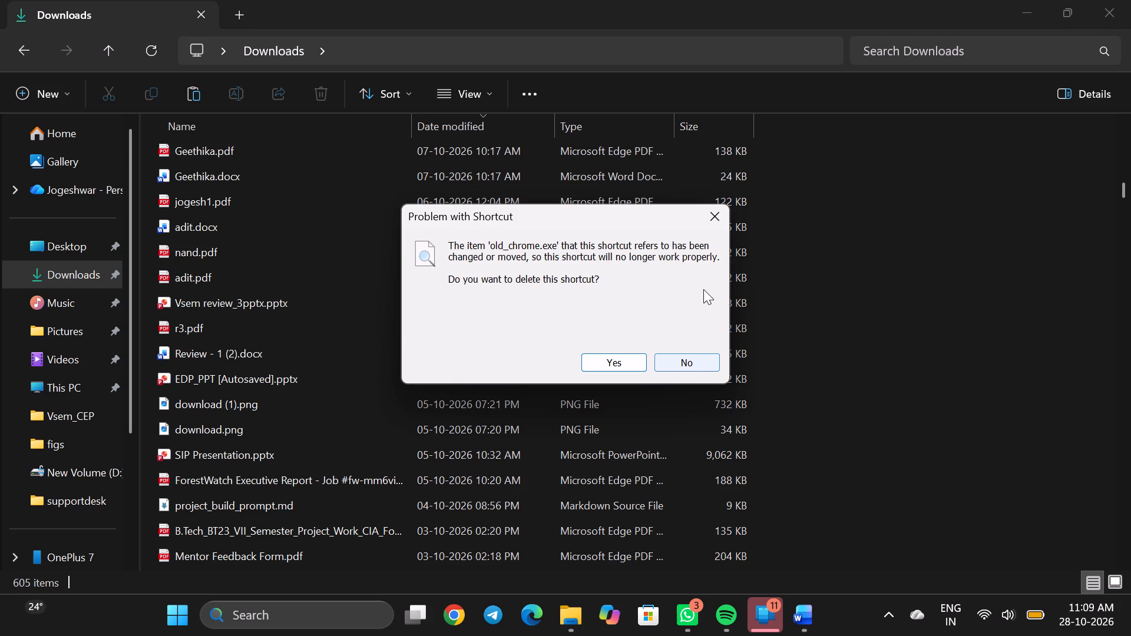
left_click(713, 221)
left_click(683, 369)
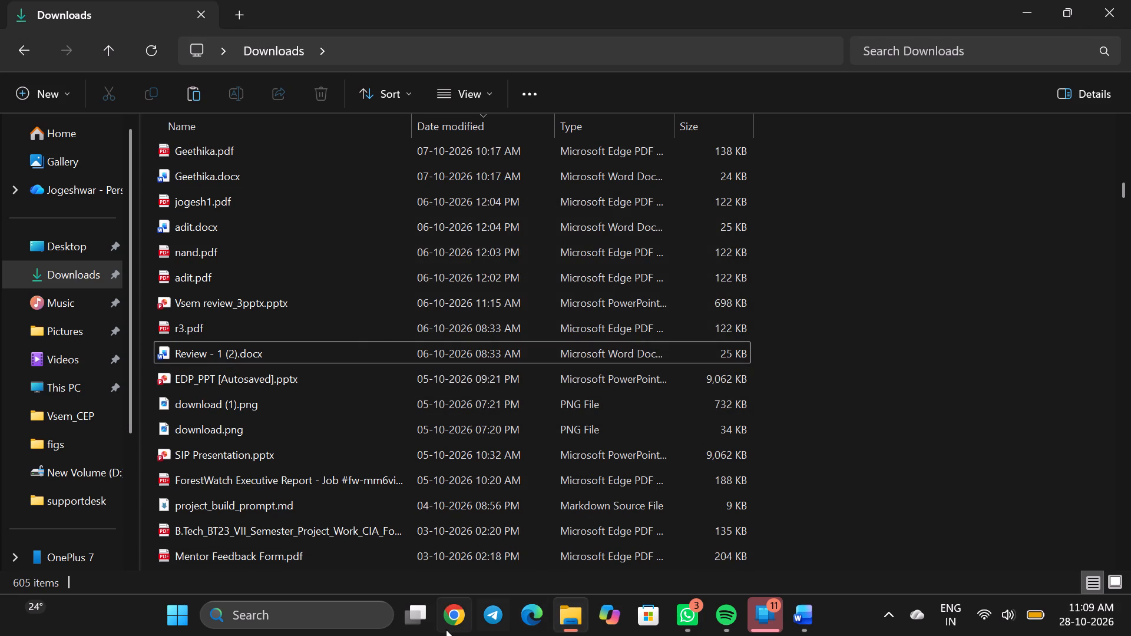
Delete the broken Google Chrome shortcut pinned to the taskbar.
double_click(445, 630)
left_click(616, 360)
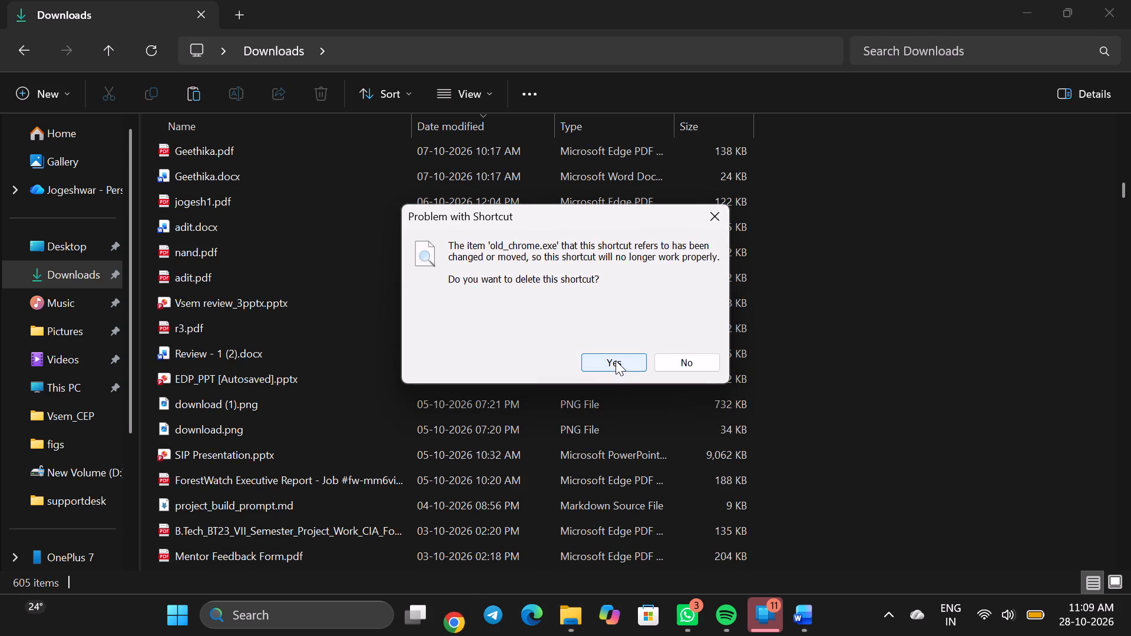
left_click(620, 367)
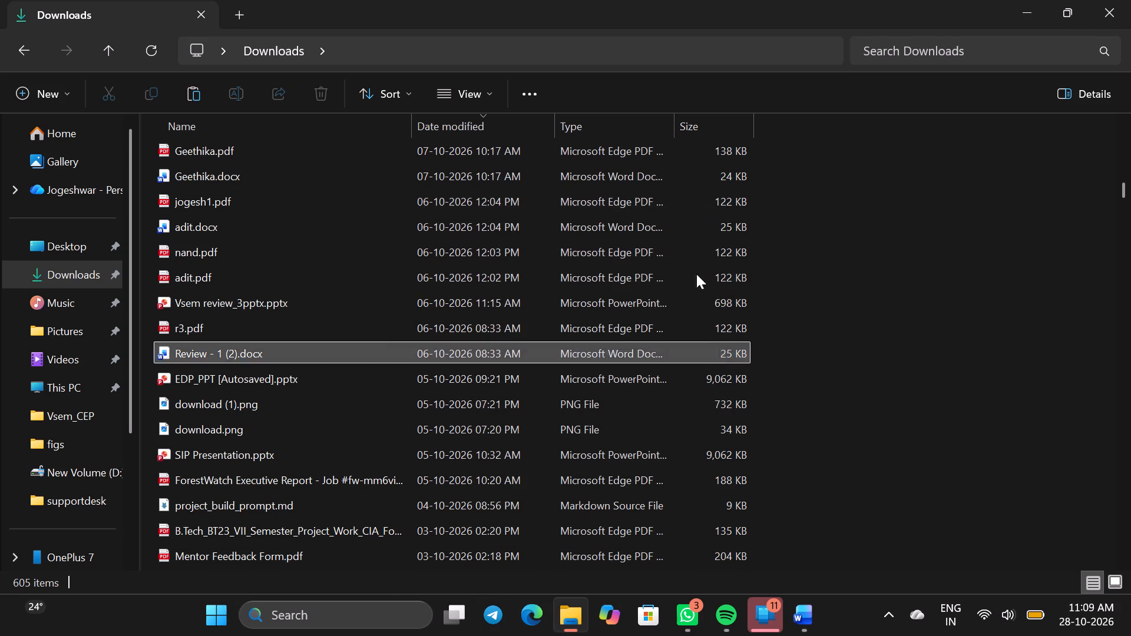
Search Windows for "chrom" and launch Google Chrome.
left_click(327, 618)
type("chrom")
key("Return")
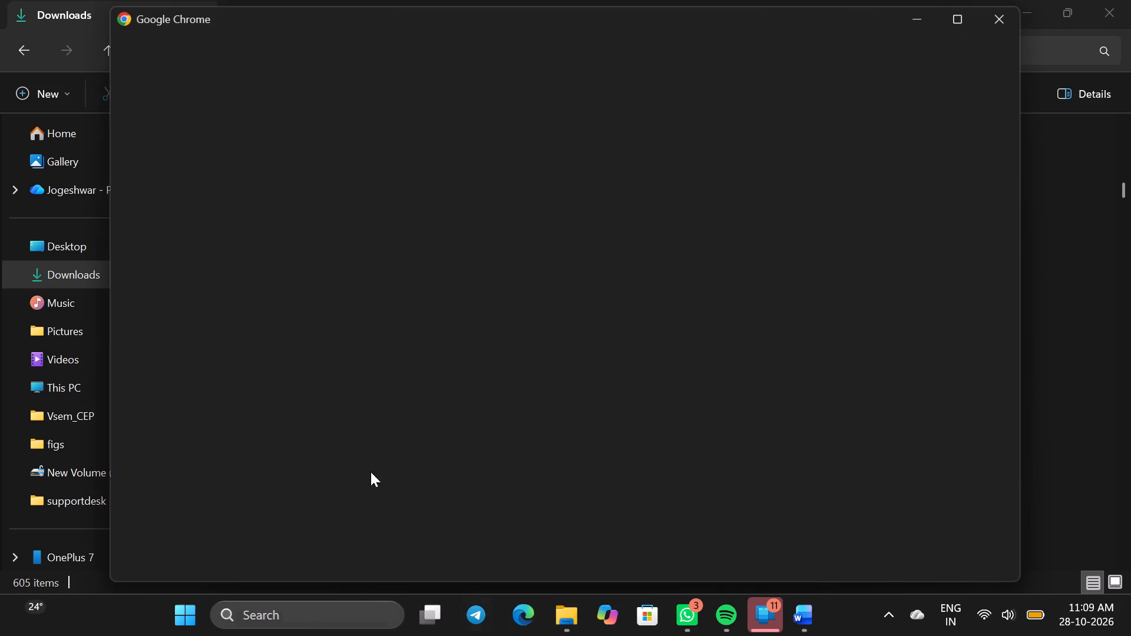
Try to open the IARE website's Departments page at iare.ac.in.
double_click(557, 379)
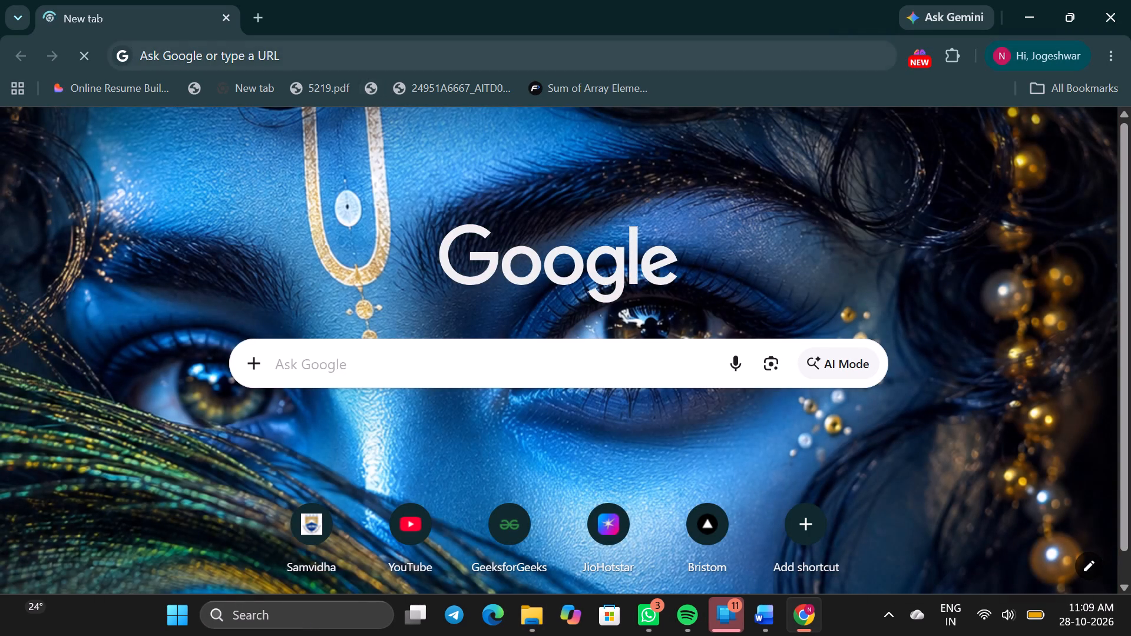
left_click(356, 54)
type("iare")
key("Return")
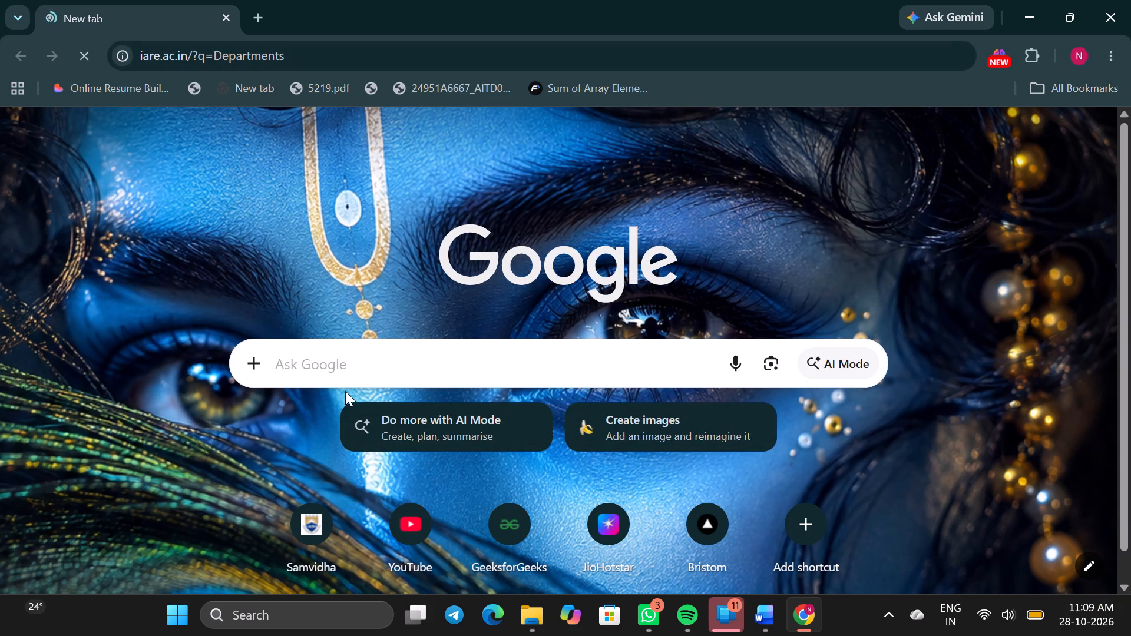
Search the web for "iare forms".
left_click(347, 57)
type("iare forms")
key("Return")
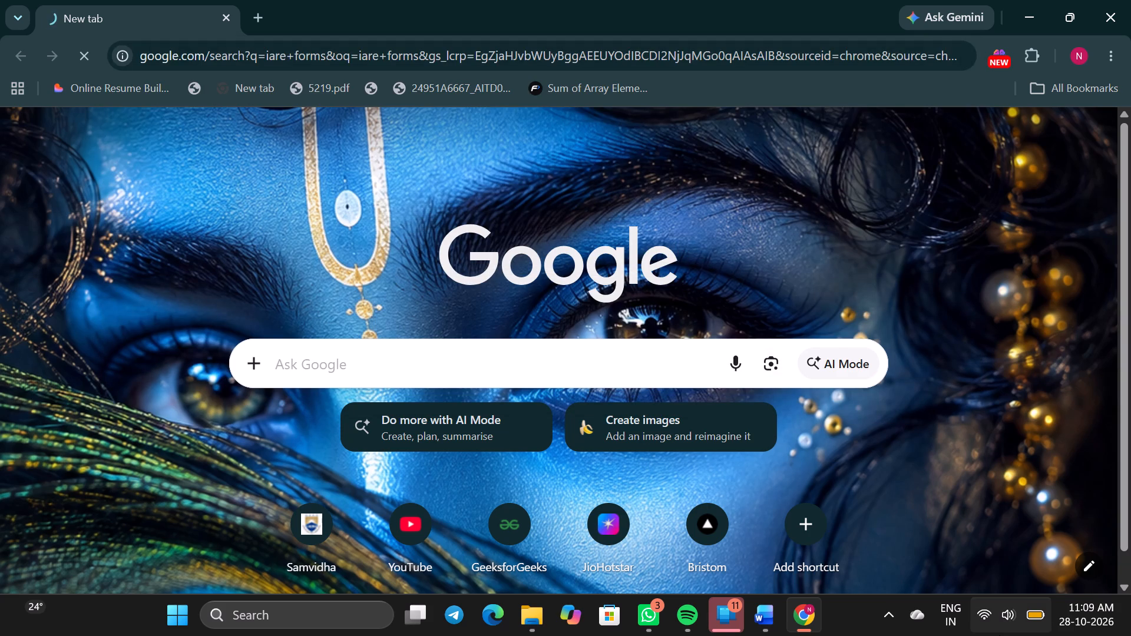
Examine the list of available Wi-Fi networks in the system's quick settings.
left_click(984, 629)
left_click(873, 290)
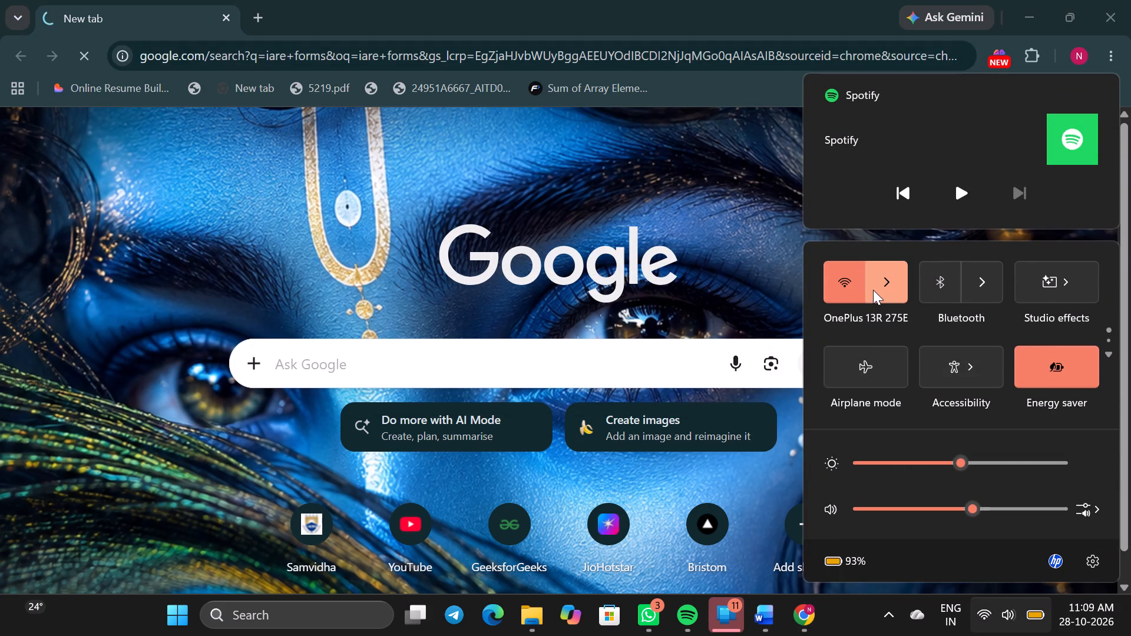
scroll(938, 396, "up", 4)
scroll(938, 396, "down", 3)
right_click(938, 396)
scroll(938, 396, "up", 1)
scroll(925, 346, "up", 3)
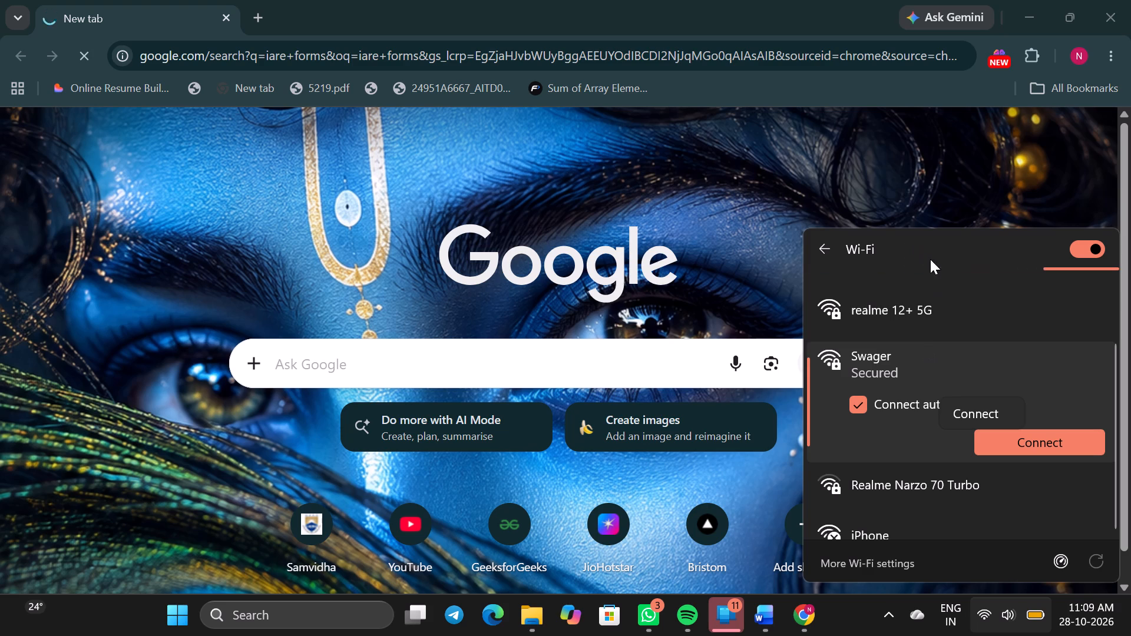
scroll(953, 350, "up", 1)
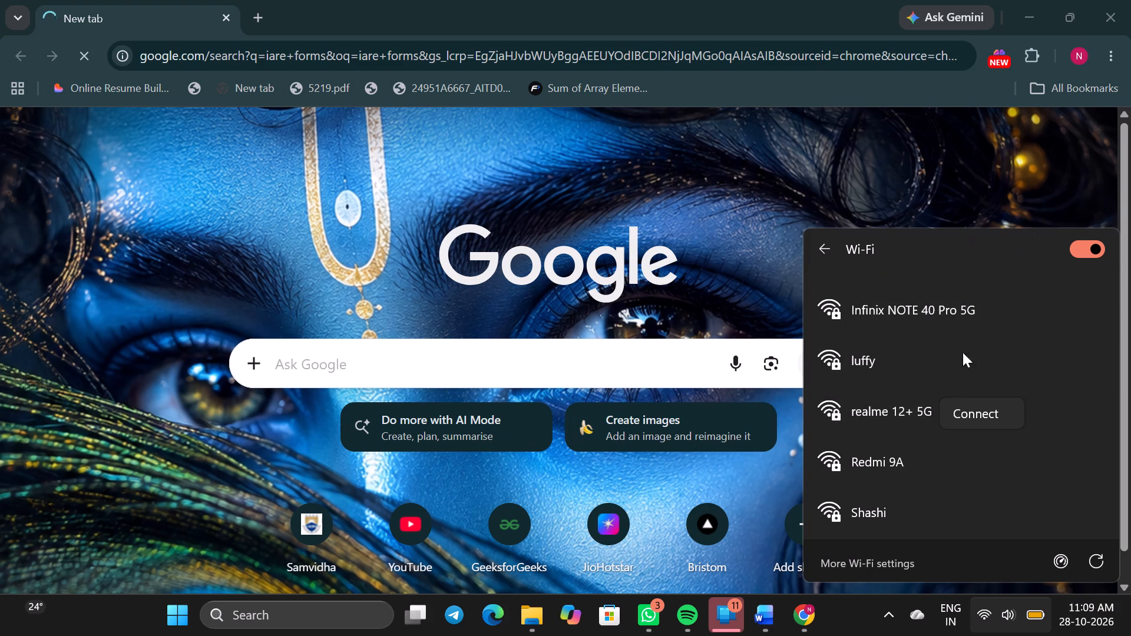
scroll(908, 405, "down", 2)
Switch Wi-Fi off and back on, and select the OnePlus 13R 275E network.
left_click(1073, 257)
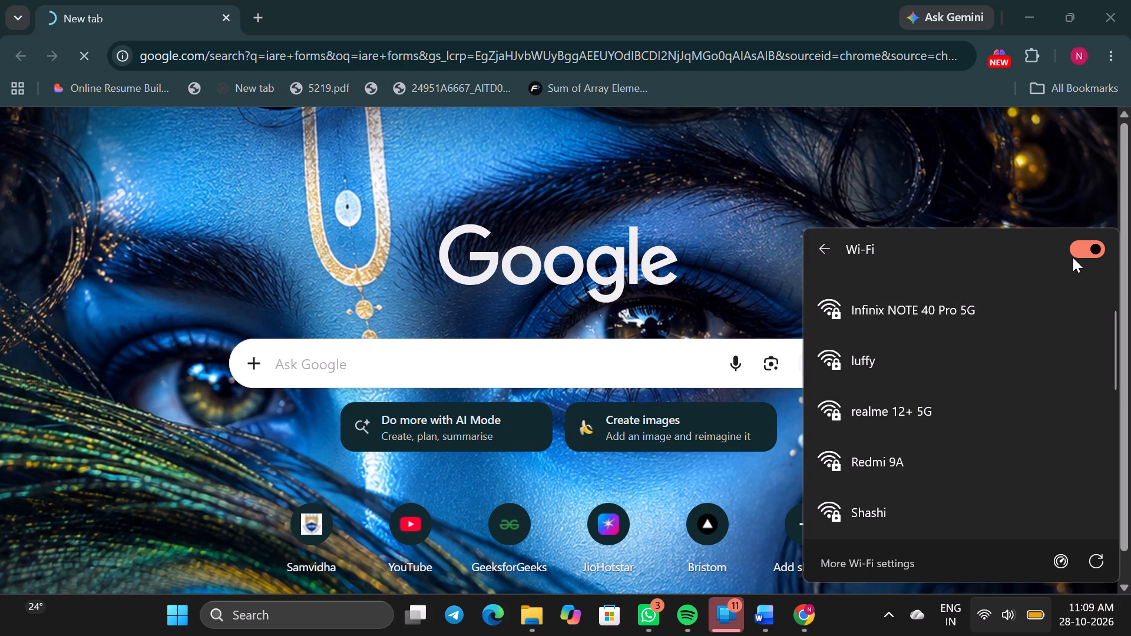
left_click(1081, 248)
left_click(1081, 248)
left_click(1081, 248)
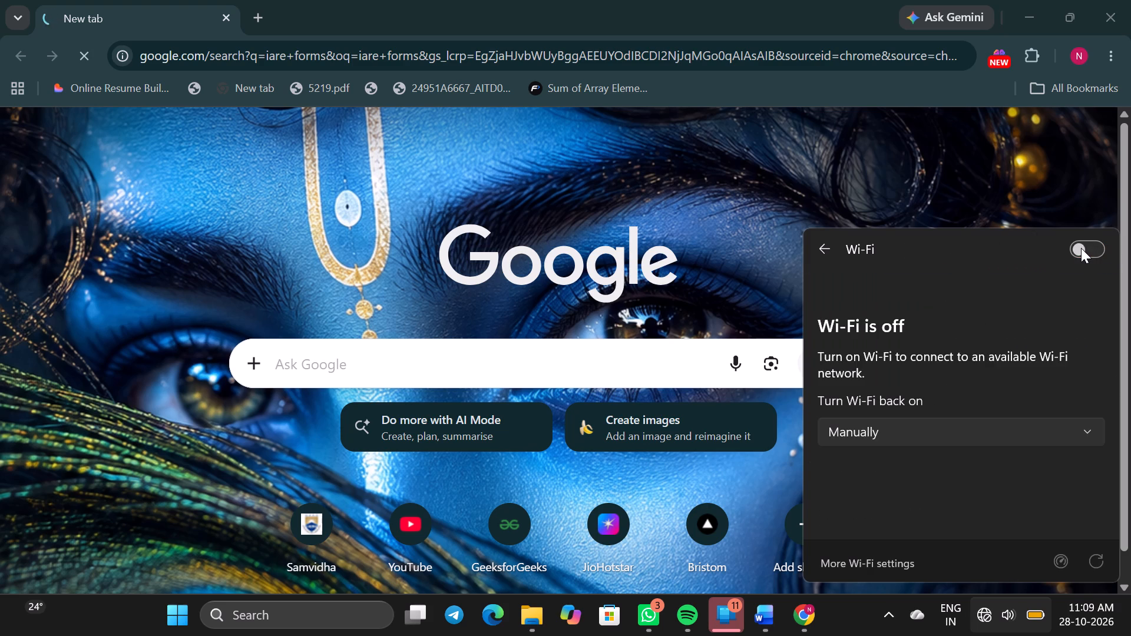
scroll(981, 399, "up", 3)
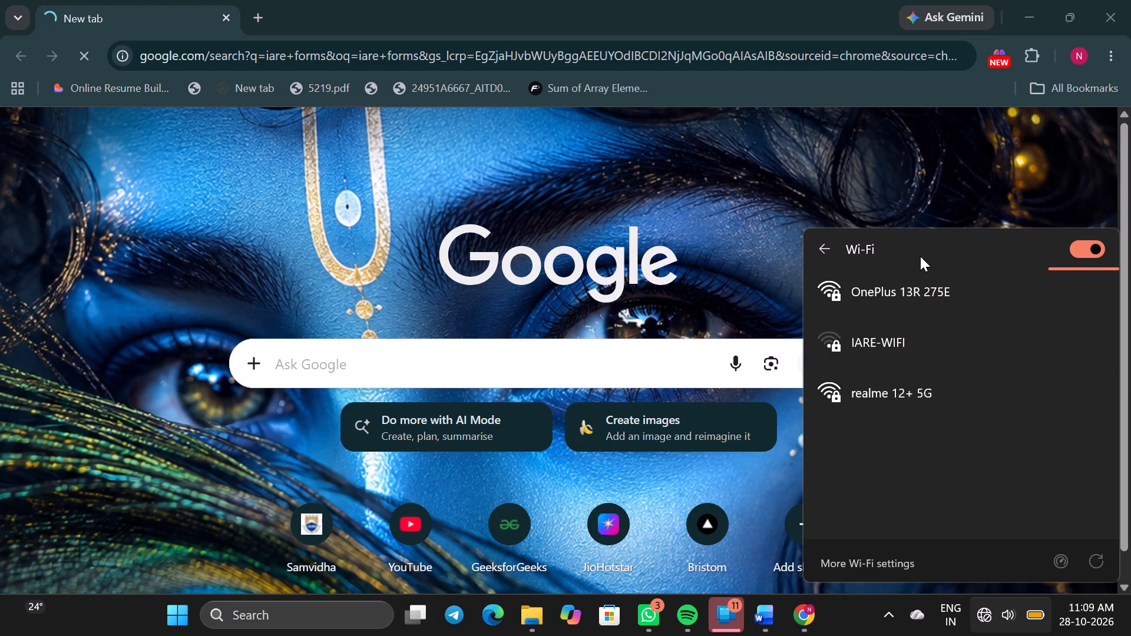
left_click(931, 294)
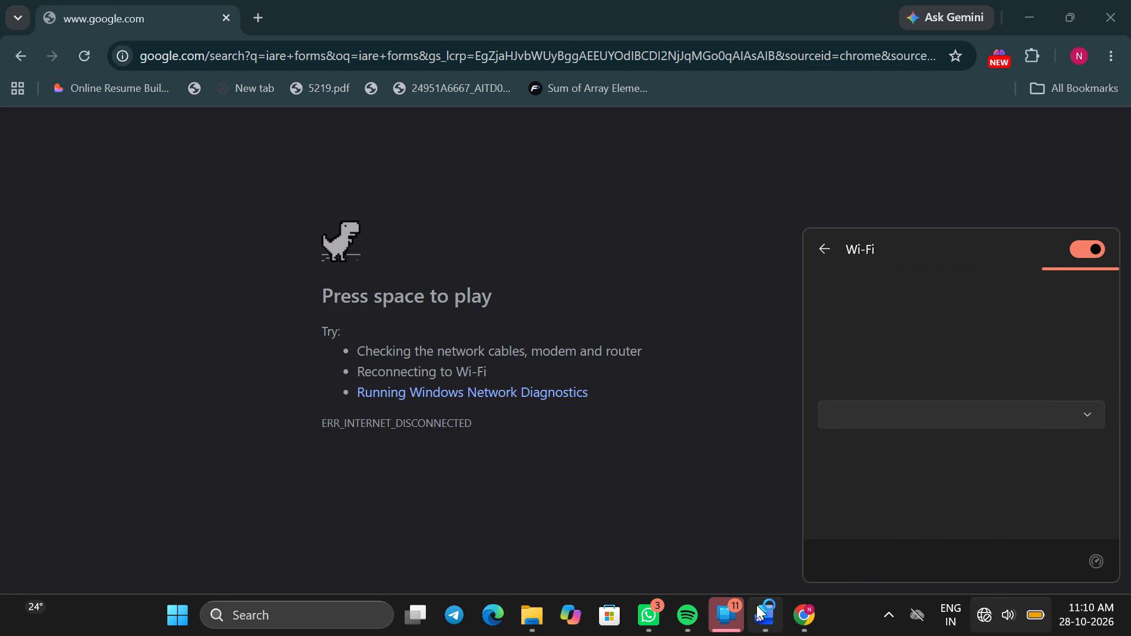
Switch to the review document in Word and delete the title "Methodology Validation" from the rubric table's Review 4 row.
left_click(758, 608)
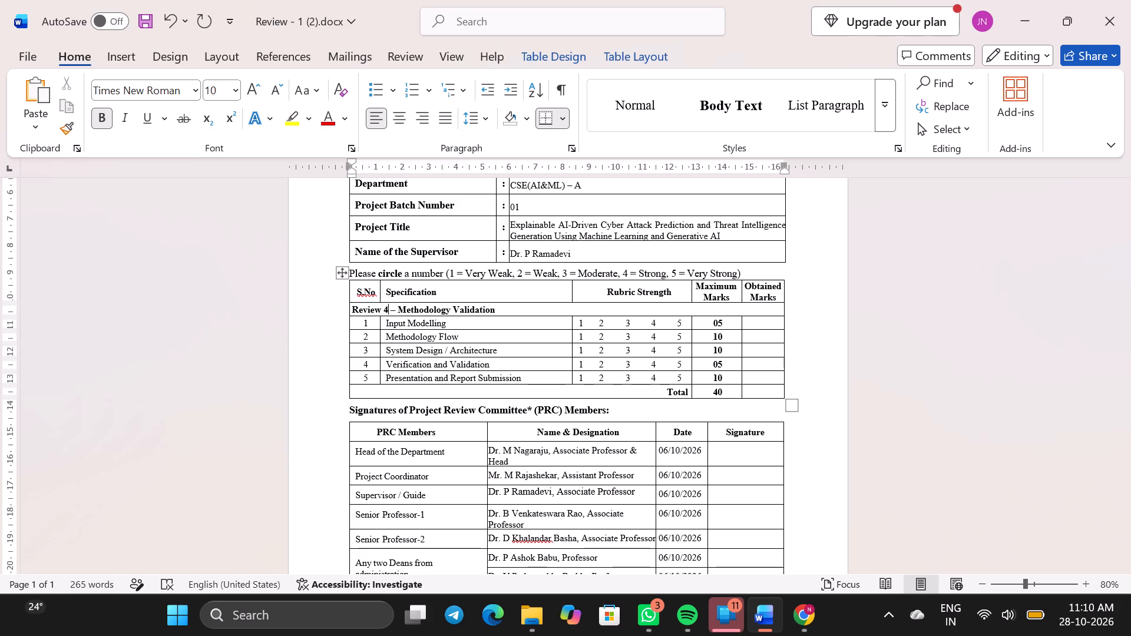
left_click(500, 311)
key("BackSpace")
key("BackSpace")
key("BackSpace")
Back in Word, replace "Methodology Validation" in the rubric table's Review 4 row with "Early Implementation".
key("BackSpace")
key("BackSpace")
key("BackSpace")
key("BackSpace")
key("BackSpace")
key("BackSpace")
key("BackSpace")
key("BackSpace")
key("BackSpace")
key("BackSpace")
key("BackSpace")
key("BackSpace")
key("BackSpace")
key("BackSpace")
key("BackSpace")
key("BackSpace")
key("BackSpace")
key("BackSpace")
key("BackSpace")
key("shift+e")
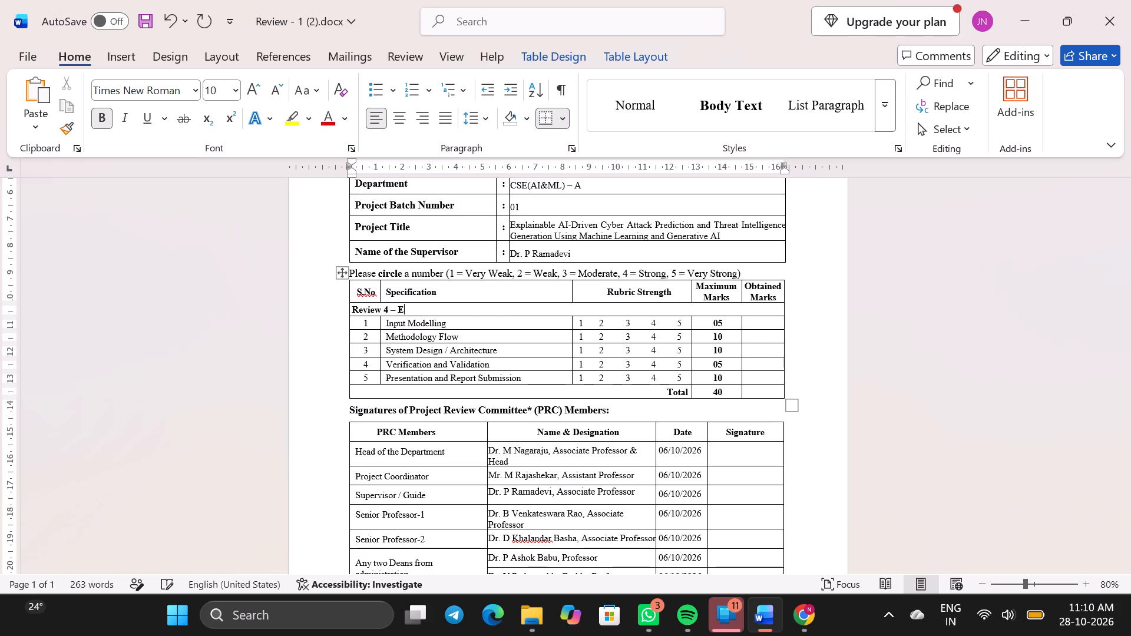
type("arly")
key("space")
key("shift+i")
type("mplemem")
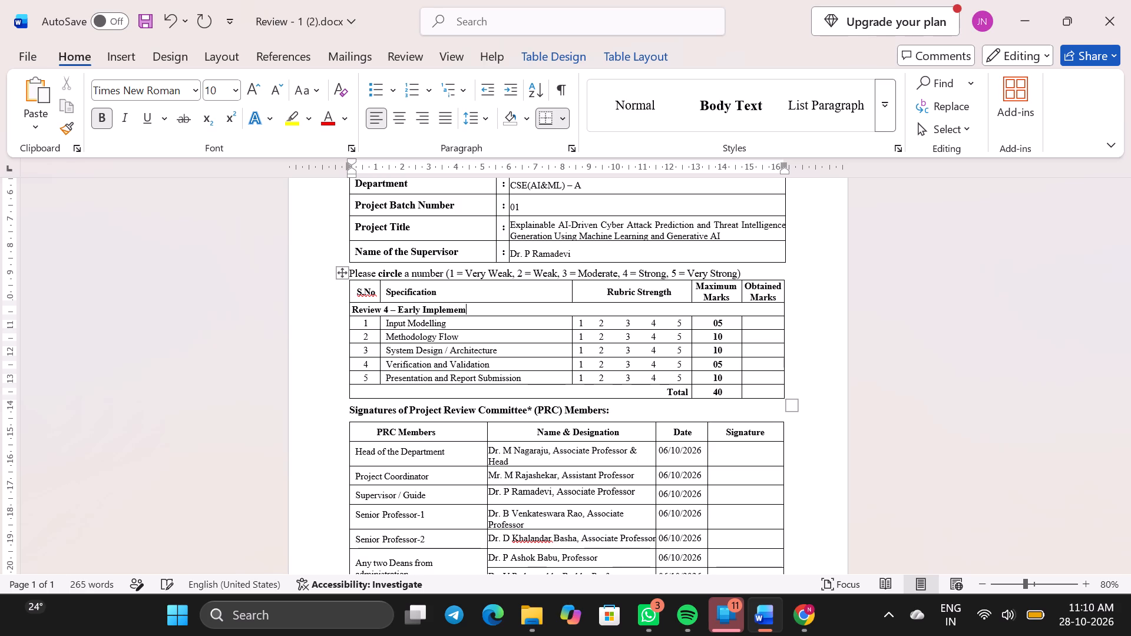
key("BackSpace")
type("ntat")
type("ion")
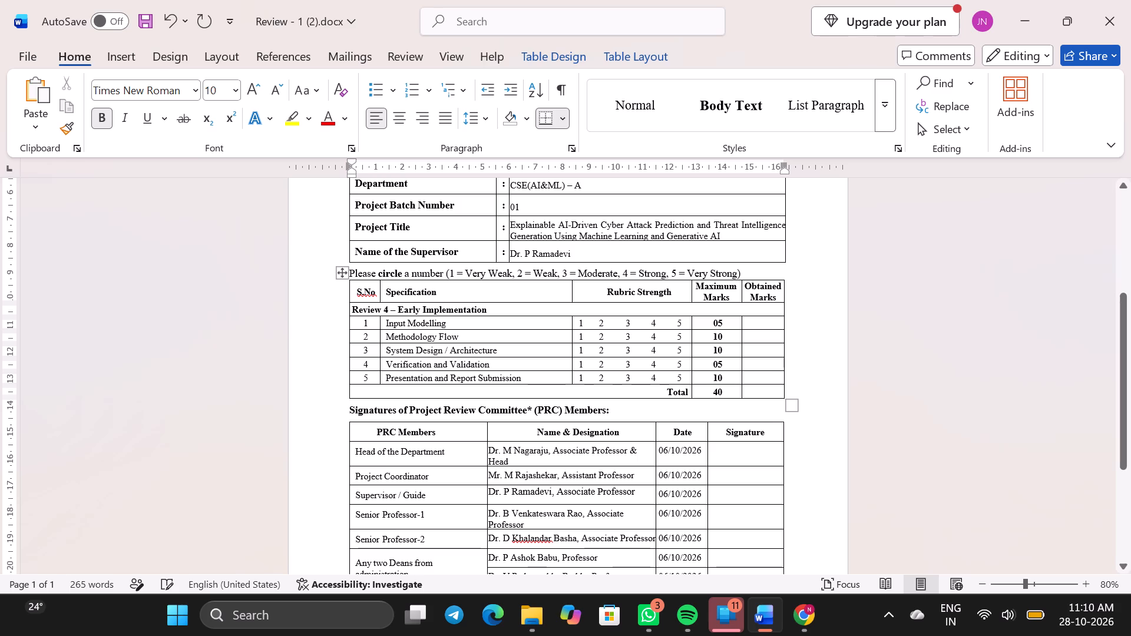
Clear the "Input Modelling" specification text from row 1 of the rubric table.
left_click(459, 324)
key("BackSpace")
key("BackSpace")
key("BackSpace")
key("BackSpace")
key("BackSpace")
key("BackSpace")
key("BackSpace")
key("BackSpace")
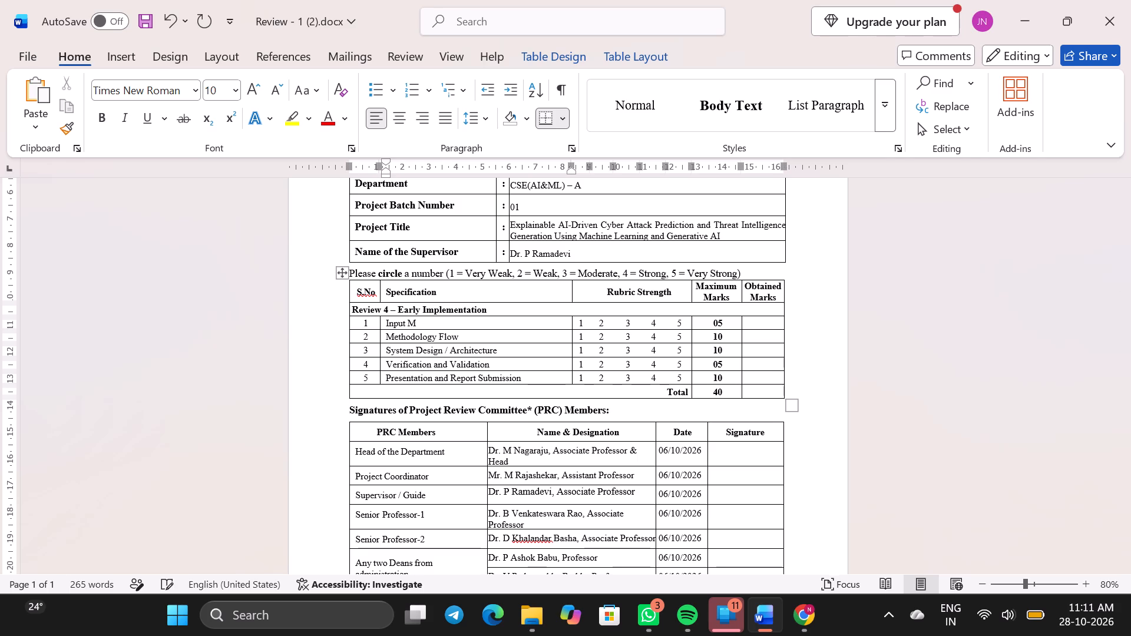
key("BackSpace")
key("BackSpace")
key("BackSpace")
key("BackSpace")
key("BackSpace")
key("BackSpace")
key("BackSpace")
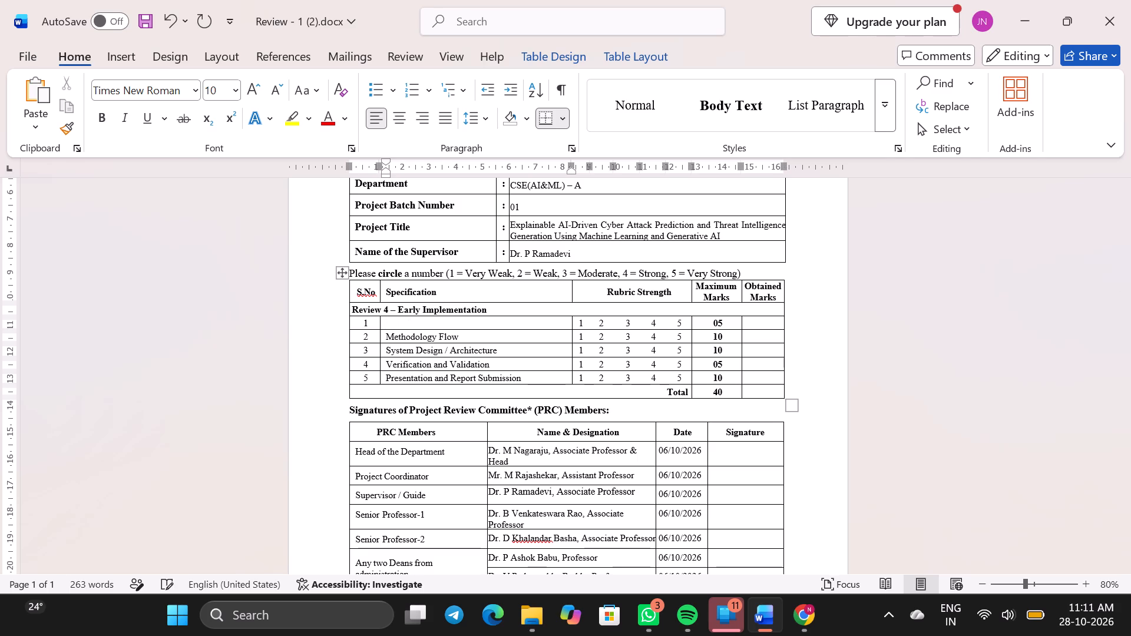
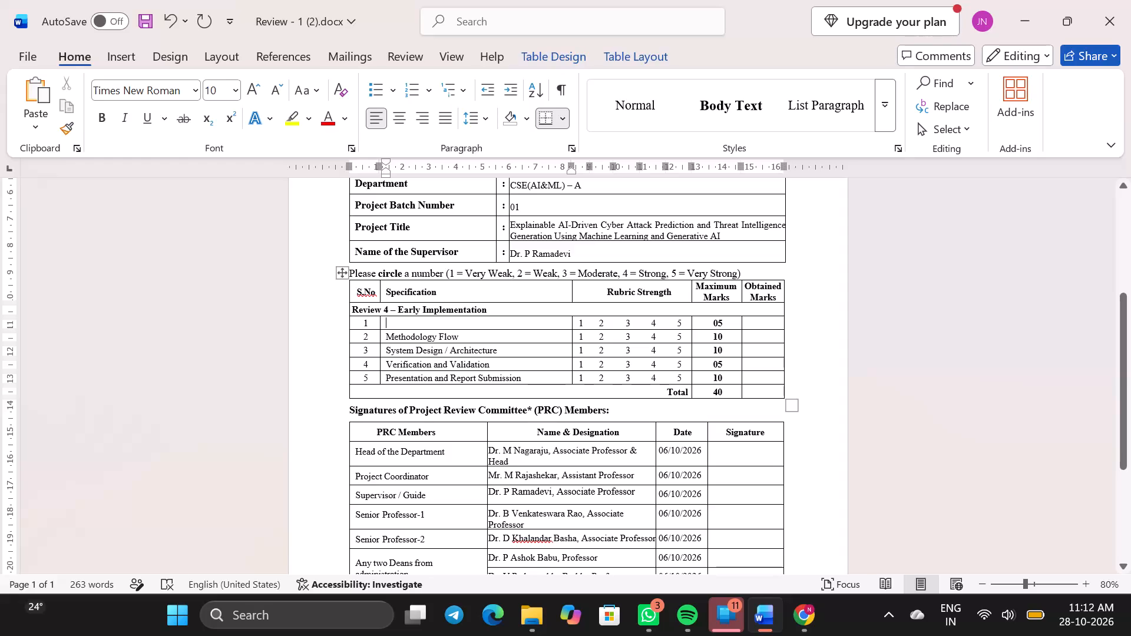
Fill the empty row 1 specification with "Methodology Implementation", reusing "Methodology" copied from row 2 of the rubric table.
left_click_drag(434, 337, 404, 339)
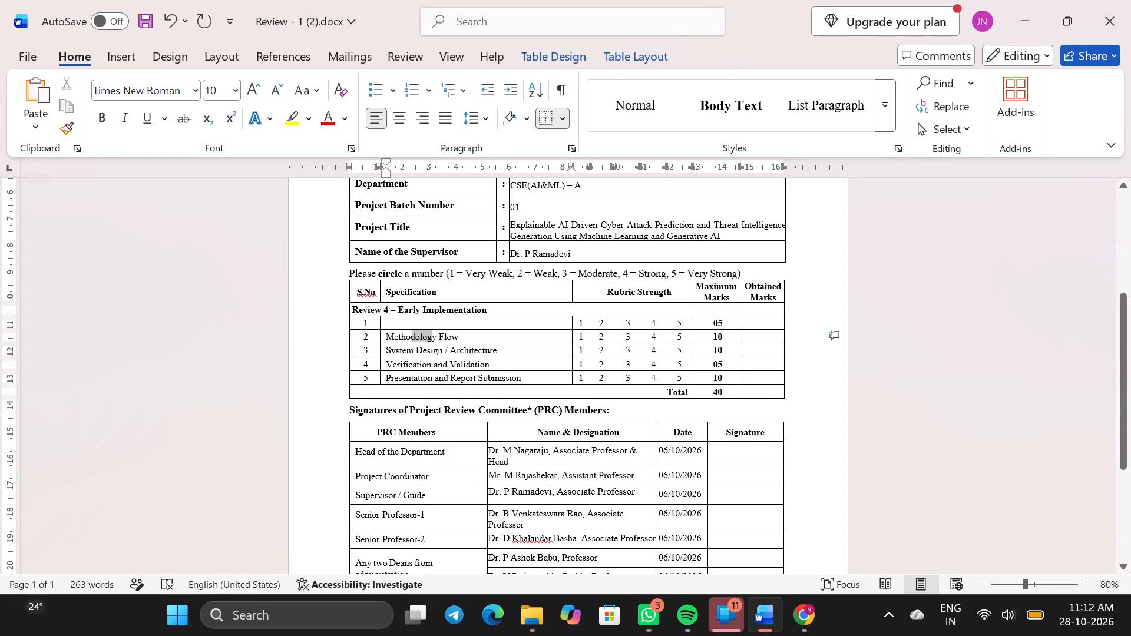
left_click_drag(404, 339, 393, 339)
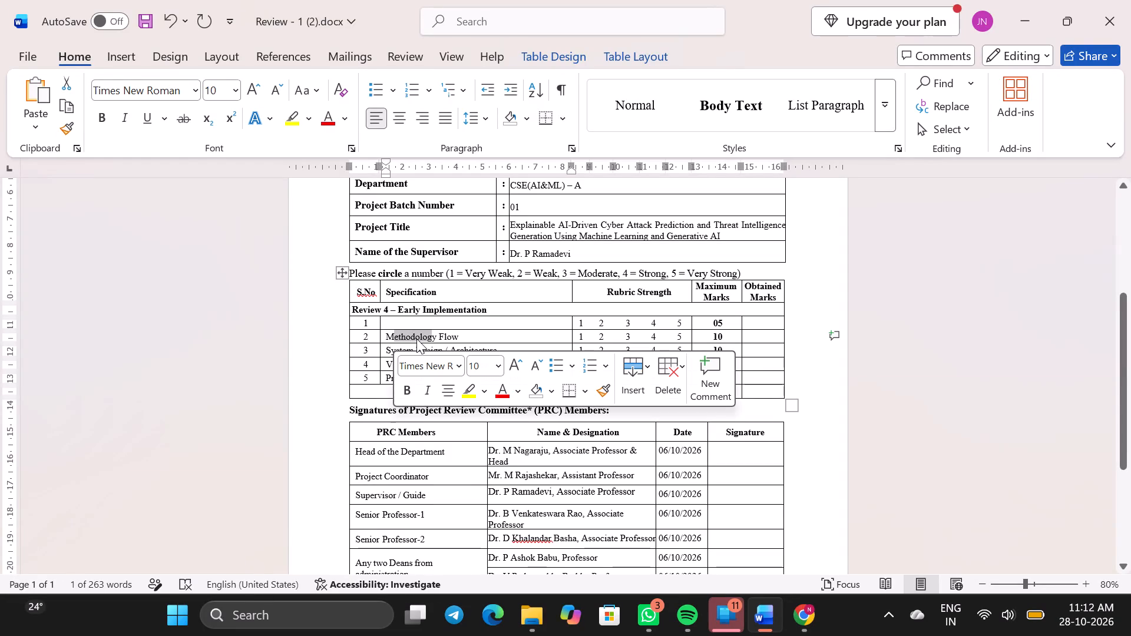
left_click(416, 339)
left_click_drag(437, 336, 385, 336)
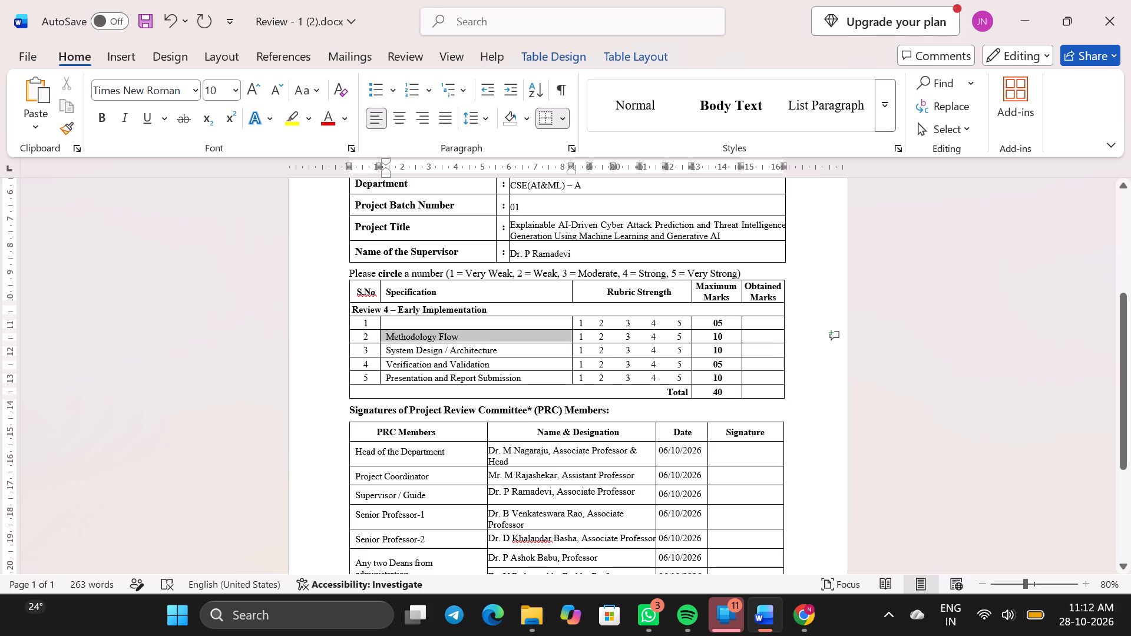
left_click_drag(385, 336, 384, 335)
left_click(470, 335)
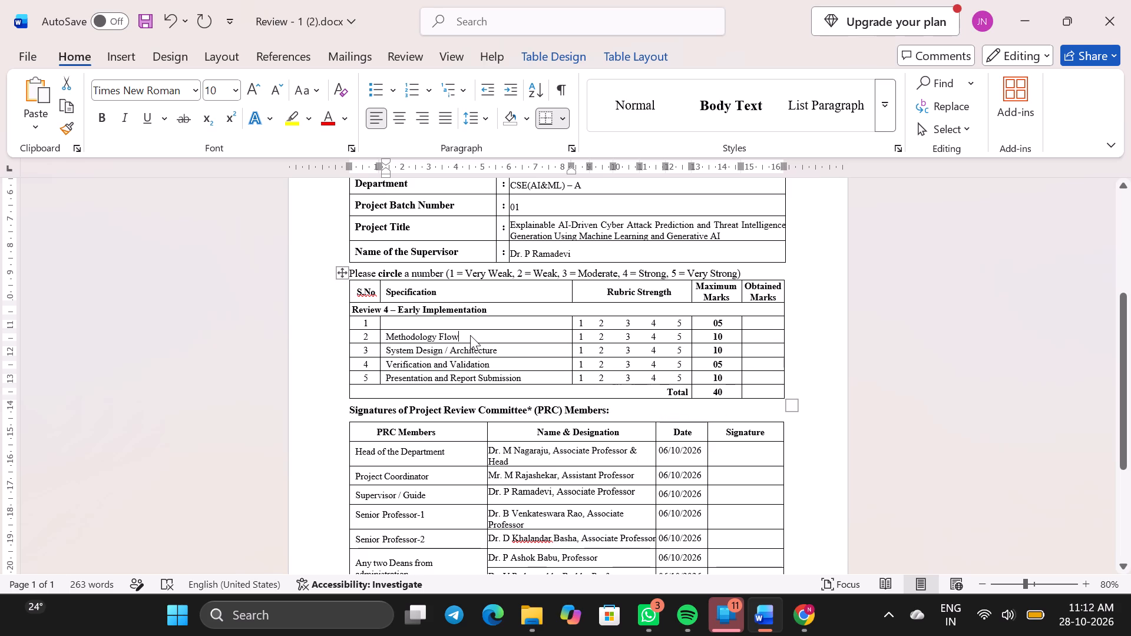
left_click_drag(470, 335, 396, 342)
key("ctrl+c")
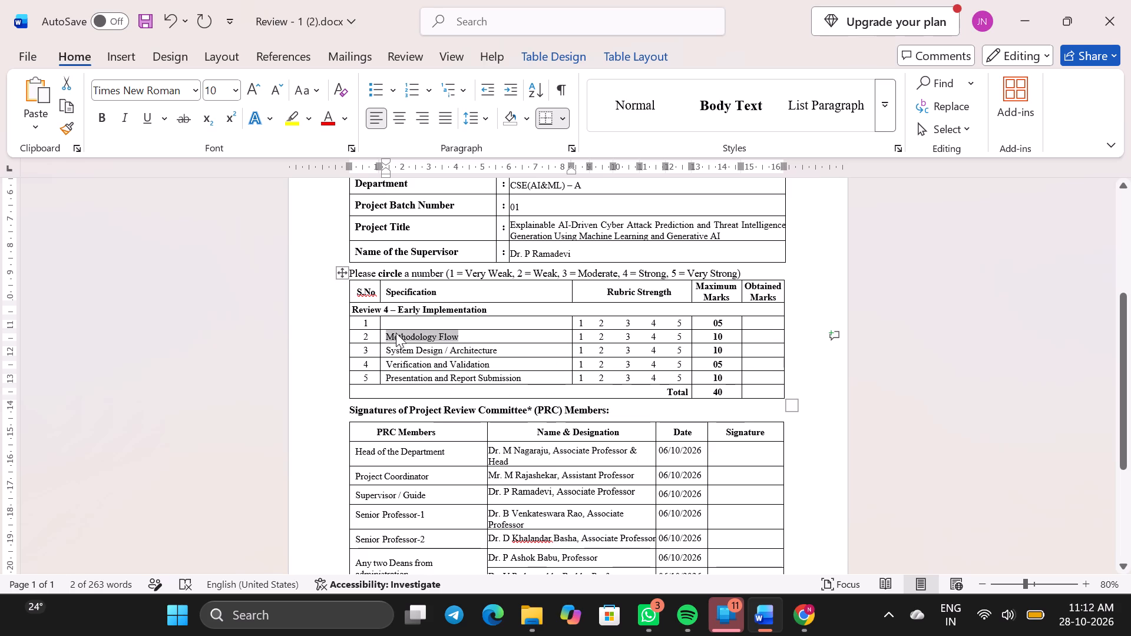
left_click(398, 320)
key("ctrl+v")
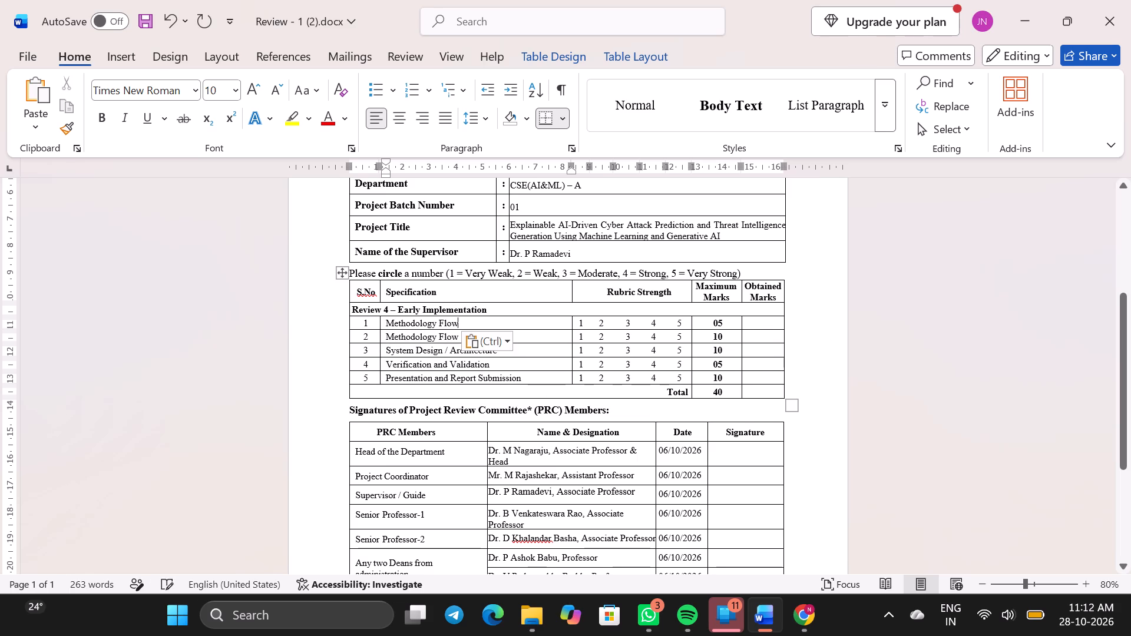
key("BackSpace")
key("BackSpace")
key("BackSpace")
key("BackSpace")
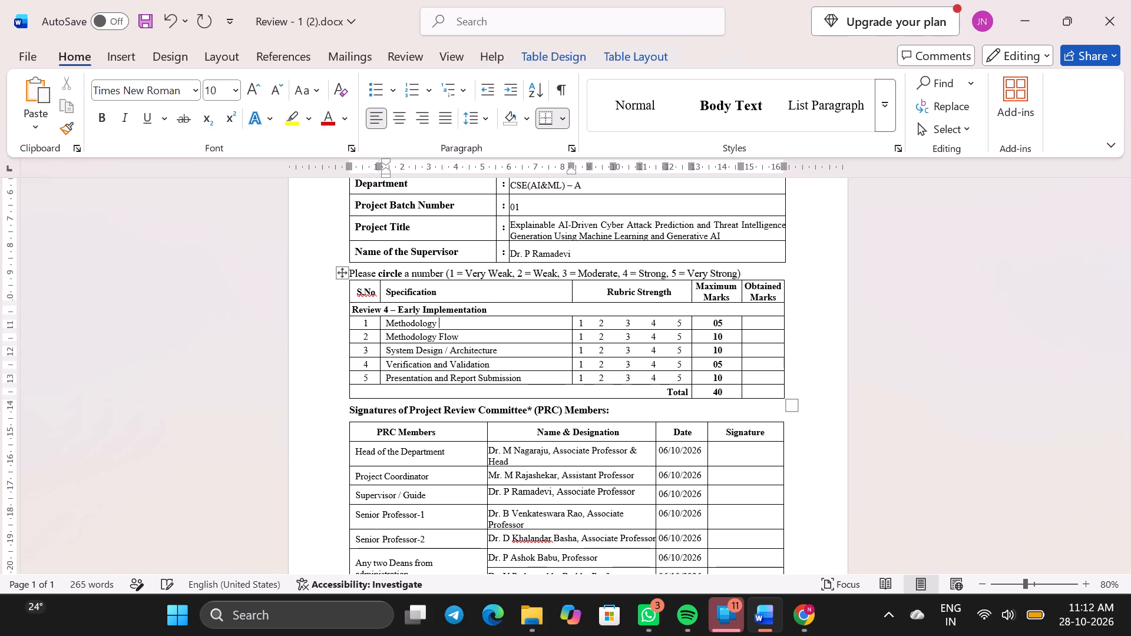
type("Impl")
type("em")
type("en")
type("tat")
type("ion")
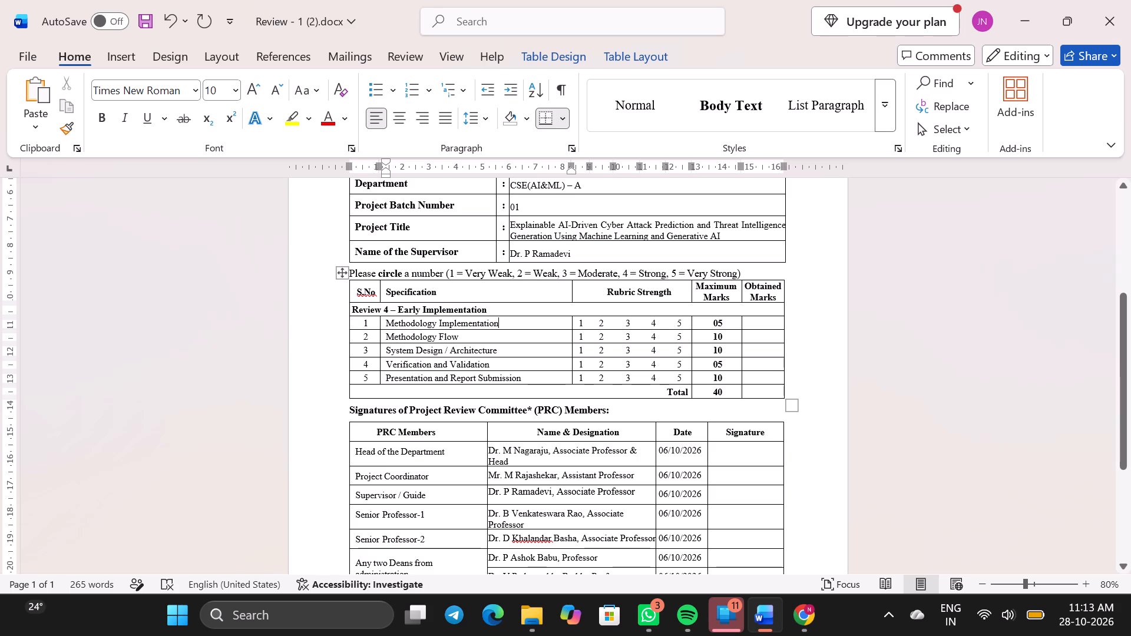
Replace the row 2 specification in the rubric table with "Algorithm Design / Modeling and Analysis".
left_click(464, 339)
key("BackSpace")
key("BackSpace")
key("BackSpace")
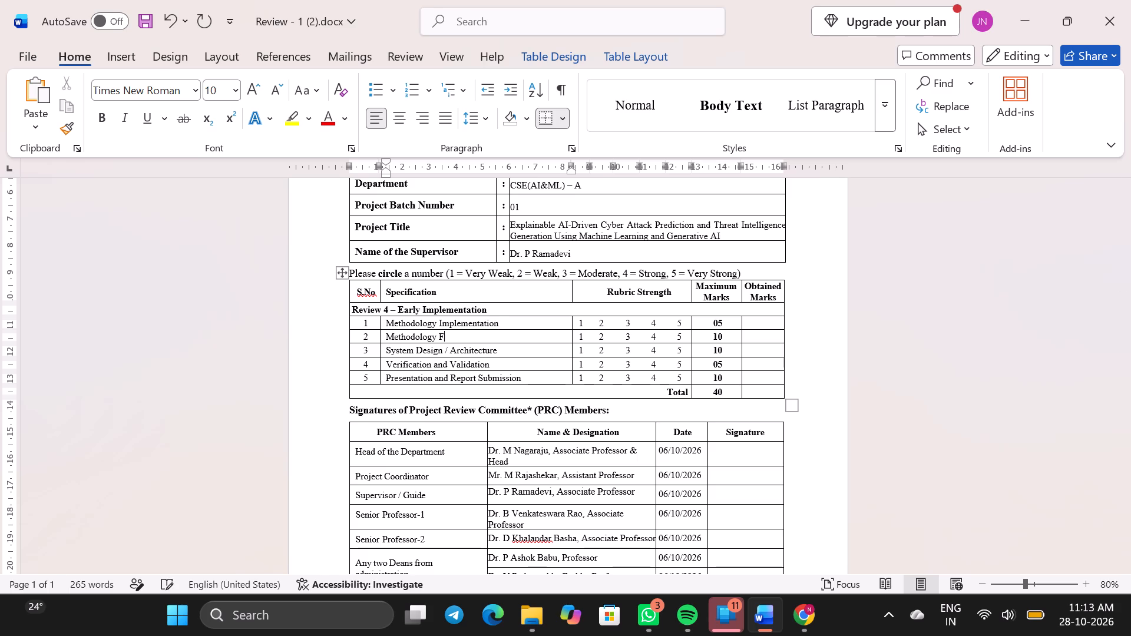
key("BackSpace")
key("BackSpace")
key("BackSpace")
key("BackSpace")
key("BackSpace")
key("BackSpace")
key("BackSpace")
key("BackSpace")
key("BackSpace")
key("BackSpace")
key("BackSpace")
key("BackSpace")
key("BackSpace")
key("BackSpace")
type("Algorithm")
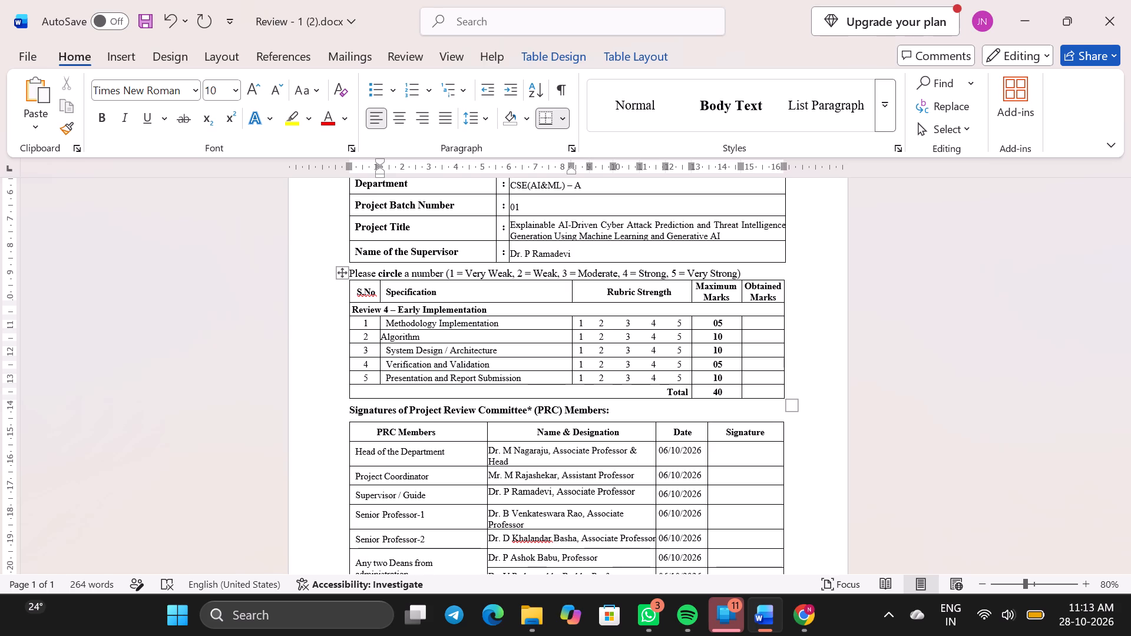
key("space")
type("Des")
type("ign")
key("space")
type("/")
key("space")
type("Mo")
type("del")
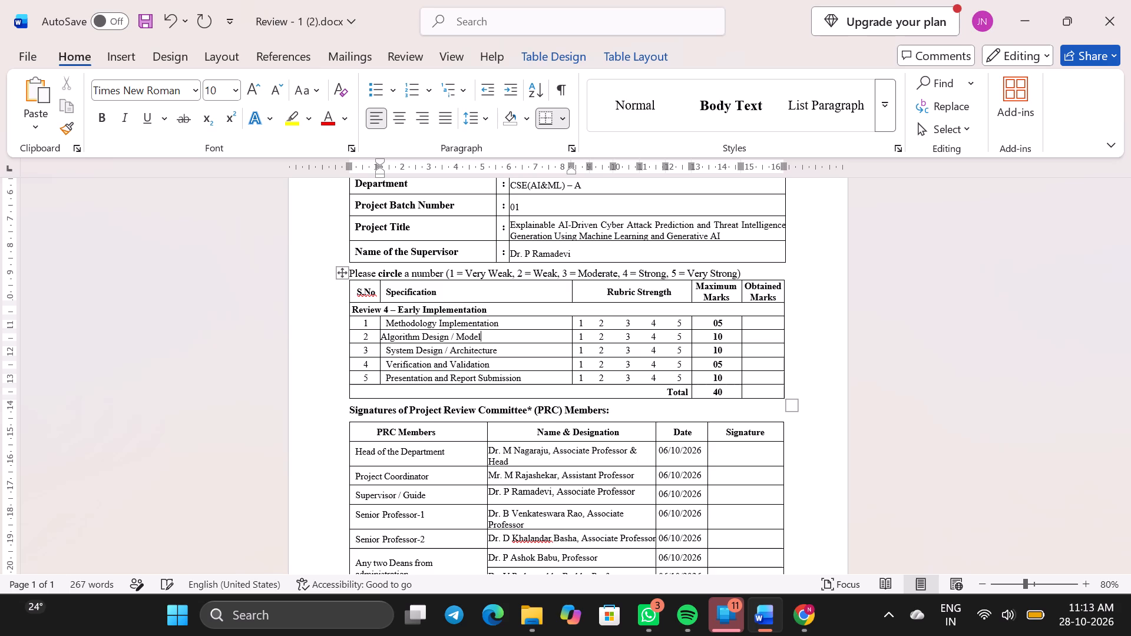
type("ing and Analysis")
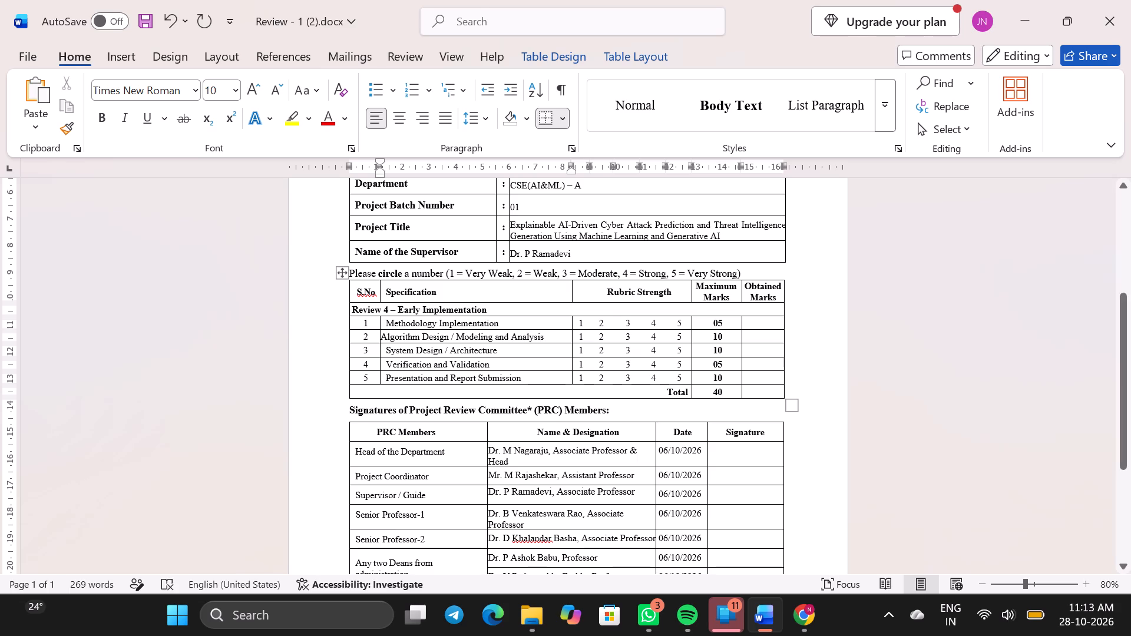
Replace the row 3 specification in the rubric table with "Coding / Experimental Setup".
left_click(504, 348)
key("BackSpace")
key("BackSpace")
key("BackSpace")
key("BackSpace")
key("BackSpace")
key("BackSpace")
key("BackSpace")
key("BackSpace")
key("BackSpace")
key("BackSpace")
key("BackSpace")
key("BackSpace")
key("BackSpace")
key("BackSpace")
key("BackSpace")
key("BackSpace")
key("BackSpace")
key("BackSpace")
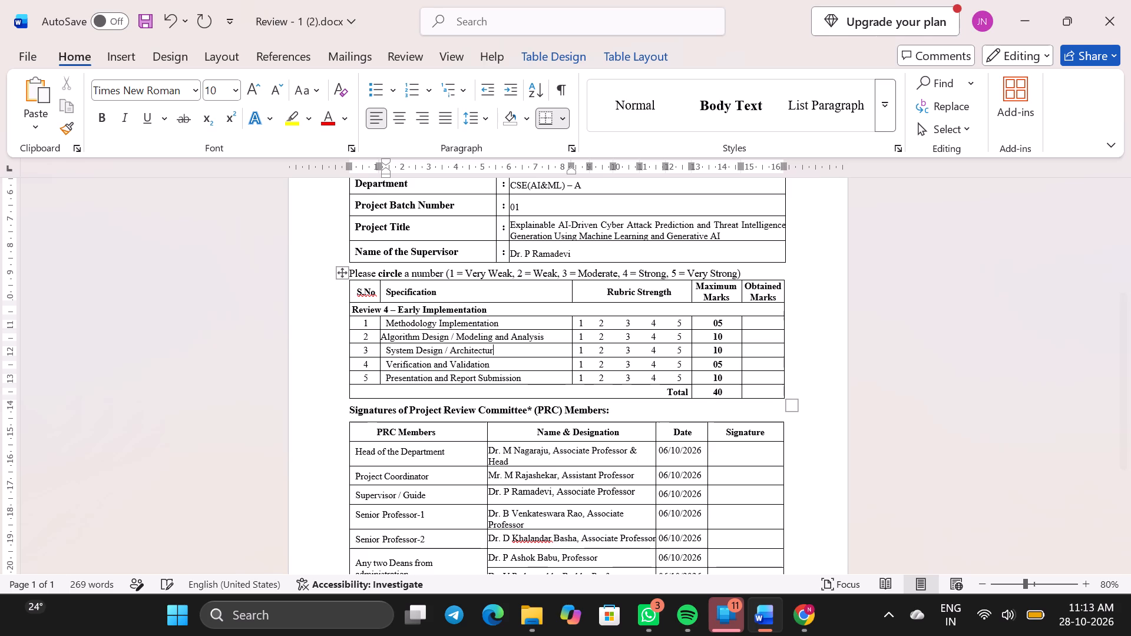
key("BackSpace")
key("BackSpace")
key("BackSpace")
key("BackSpace")
key("BackSpace")
key("BackSpace")
key("BackSpace")
key("BackSpace")
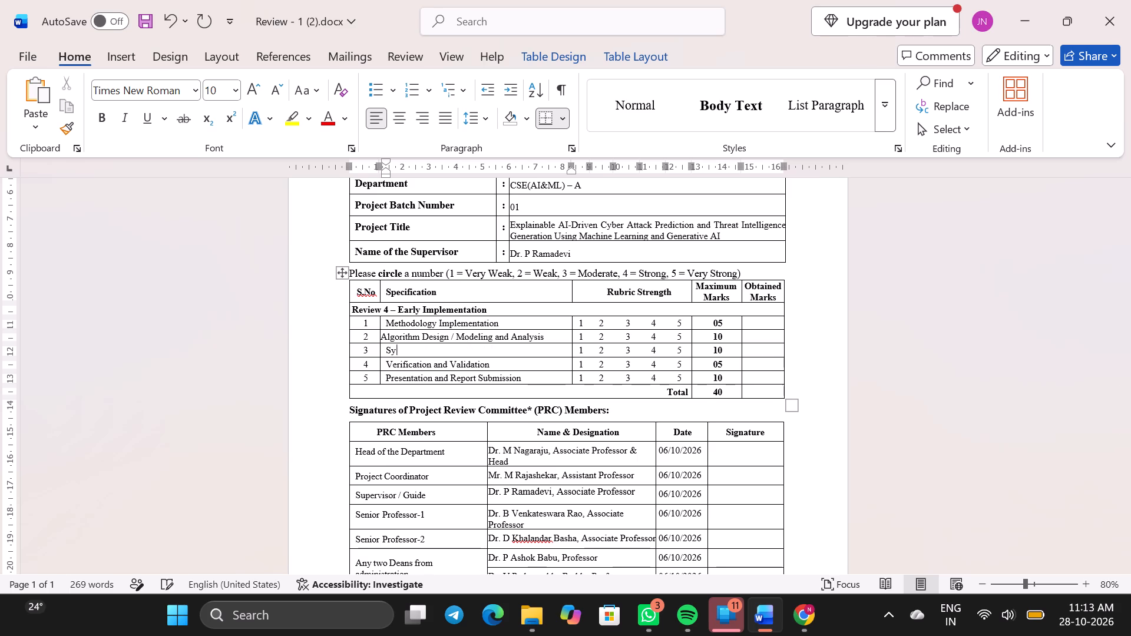
key("BackSpace")
key("BackSpace")
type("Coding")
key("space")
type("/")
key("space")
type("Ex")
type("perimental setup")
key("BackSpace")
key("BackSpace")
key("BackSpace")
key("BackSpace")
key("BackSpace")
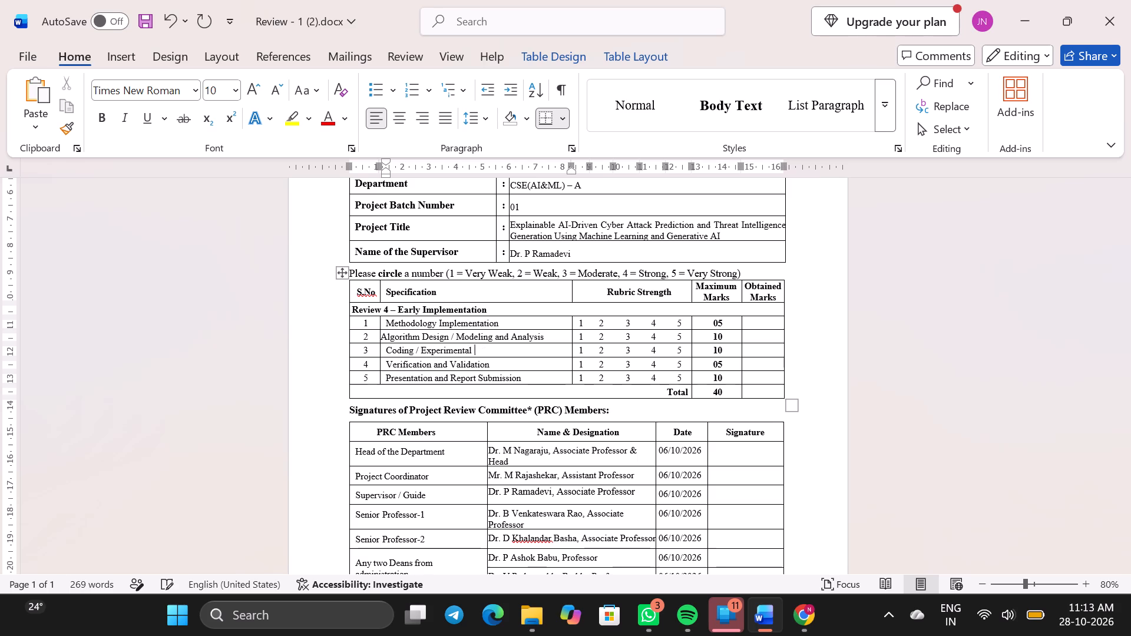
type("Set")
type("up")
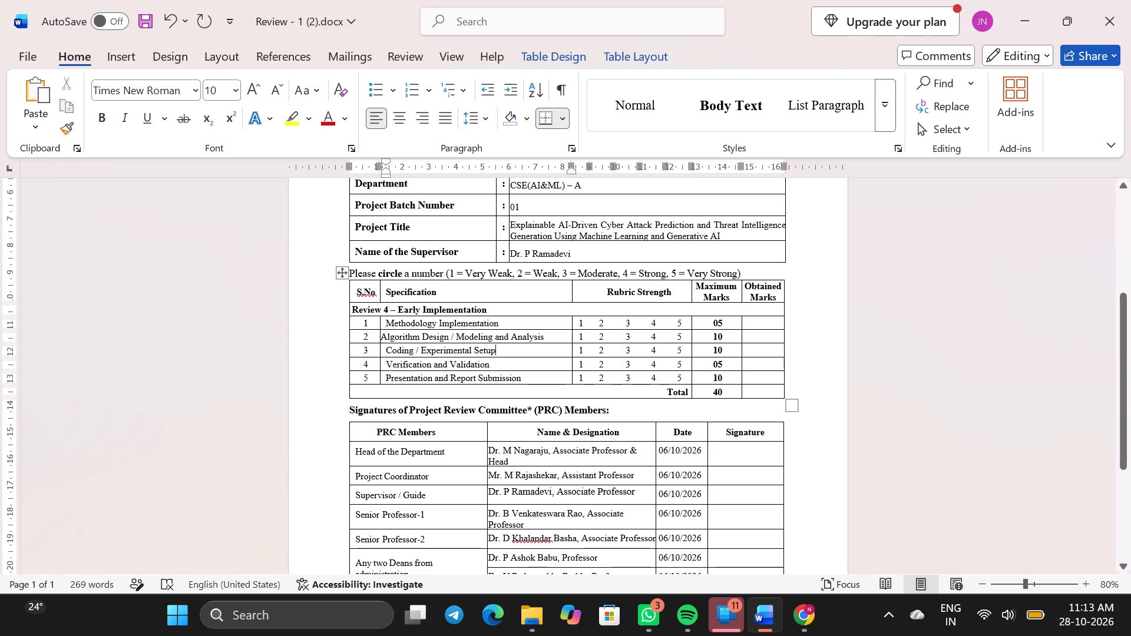
Rewrite the row 4 specification in the rubric table as "Verification and Validation of Proposed Work".
left_click(494, 367)
key("BackSpace")
key("BackSpace")
key("BackSpace")
key("BackSpace")
key("BackSpace")
key("BackSpace")
key("BackSpace")
key("BackSpace")
key("BackSpace")
key("BackSpace")
key("BackSpace")
key("BackSpace")
key("BackSpace")
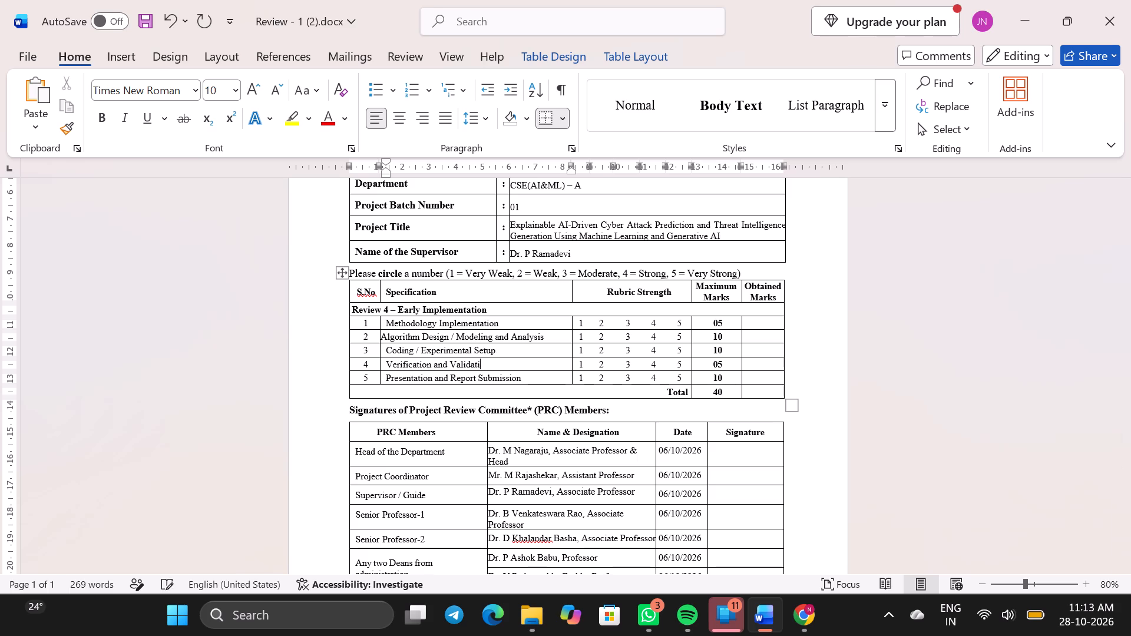
key("BackSpace")
key("BackSpace")
key("BackSpace")
key("BackSpace")
key("BackSpace")
key("BackSpace")
key("BackSpace")
key("BackSpace")
key("BackSpace")
key("BackSpace")
key("BackSpace")
key("BackSpace")
key("BackSpace")
key("BackSpace")
key("BackSpace")
key("BackSpace")
key("BackSpace")
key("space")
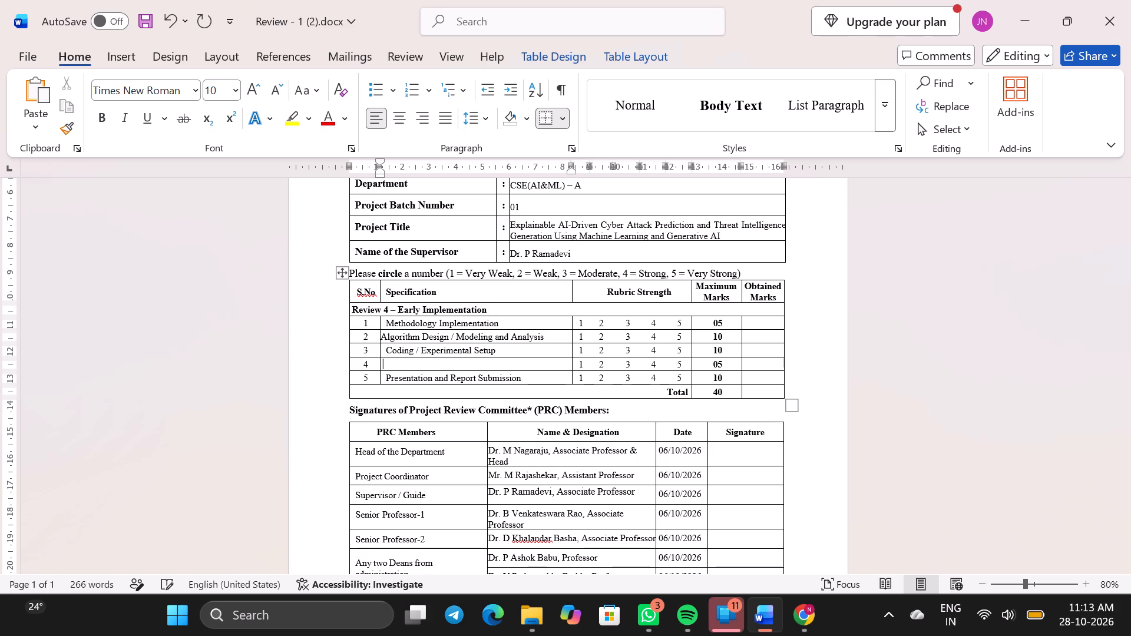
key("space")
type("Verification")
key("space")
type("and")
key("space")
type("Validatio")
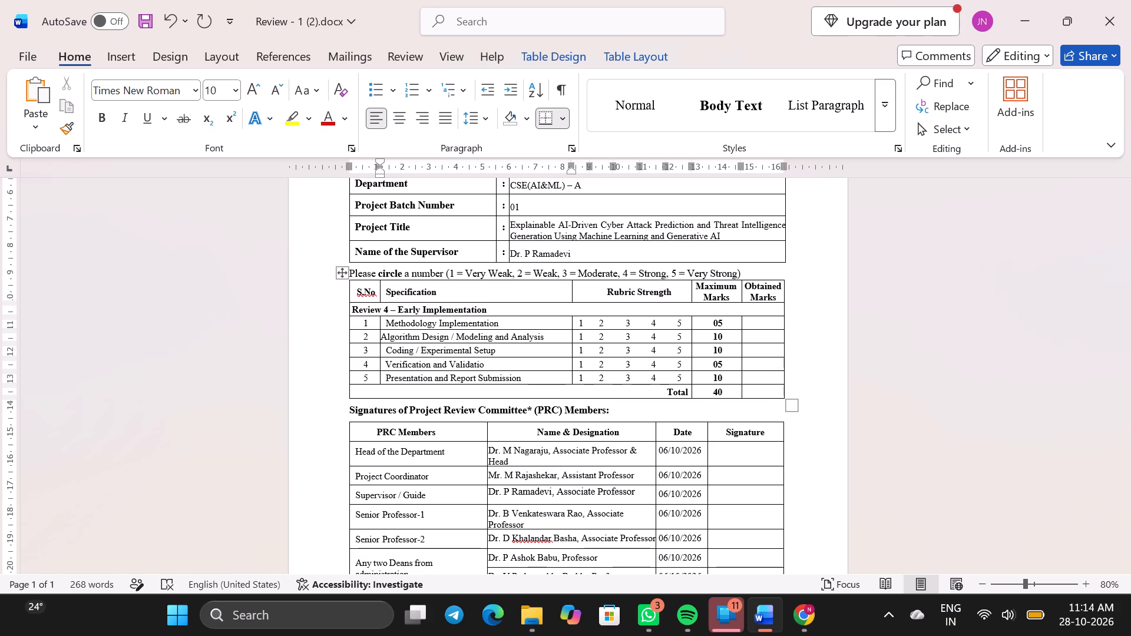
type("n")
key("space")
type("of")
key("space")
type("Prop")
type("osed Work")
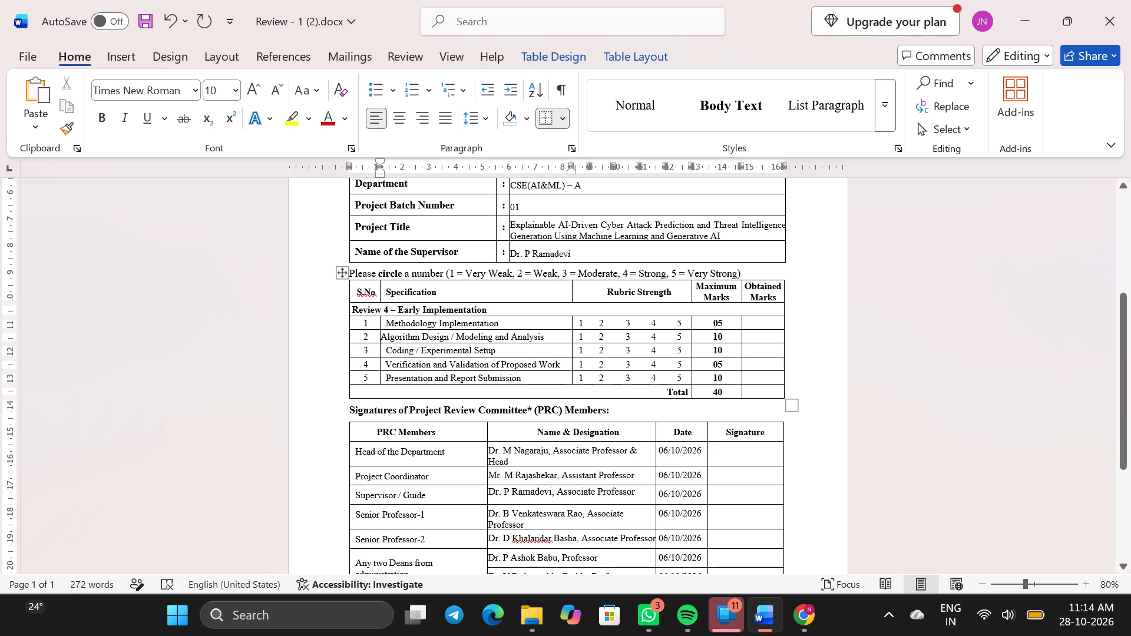
Replace the Head of the Department's name in the PRC members table with the new head's name, keeping the "Dr." title.
scroll(678, 412, "down", 1)
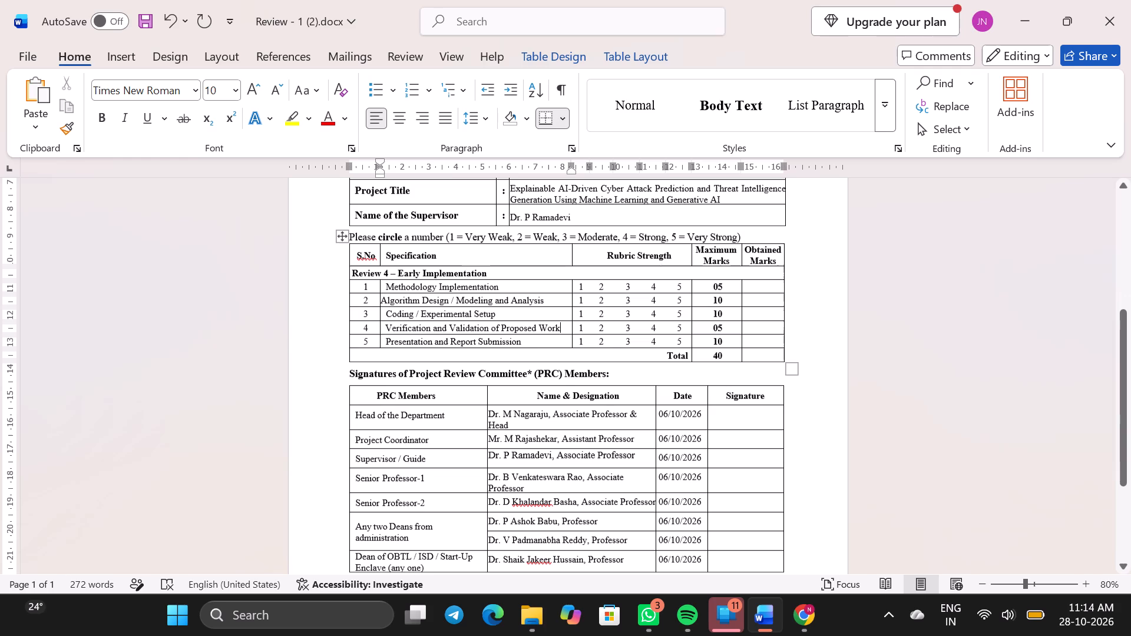
left_click(545, 411)
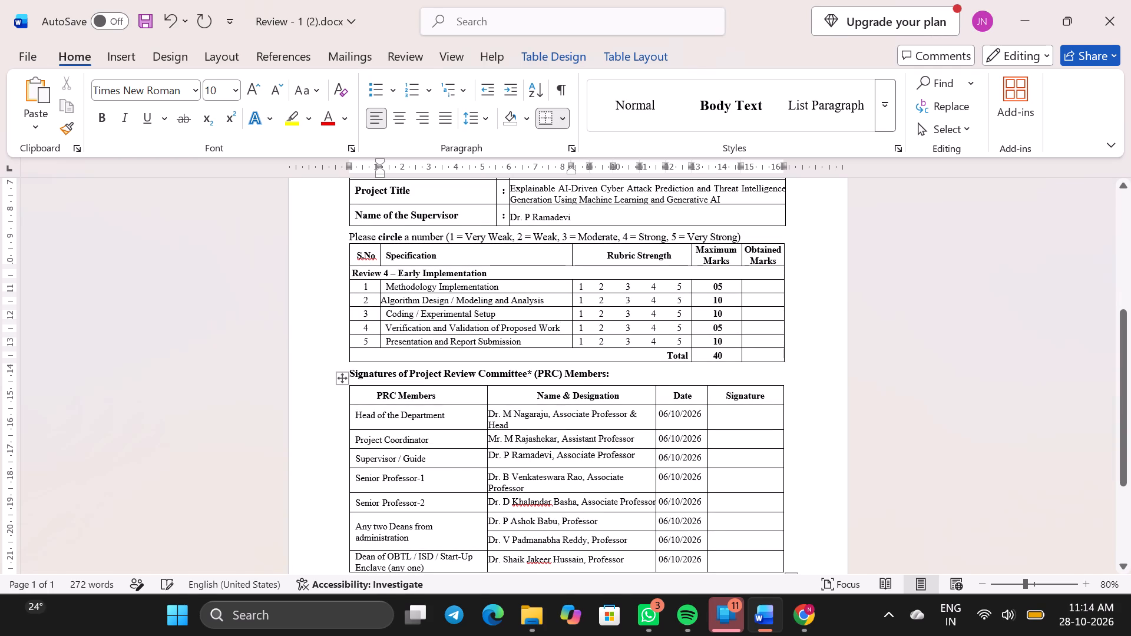
key("Right")
key("BackSpace")
key("BackSpace")
key("BackSpace")
key("BackSpace")
key("BackSpace")
key("BackSpace")
key("BackSpace")
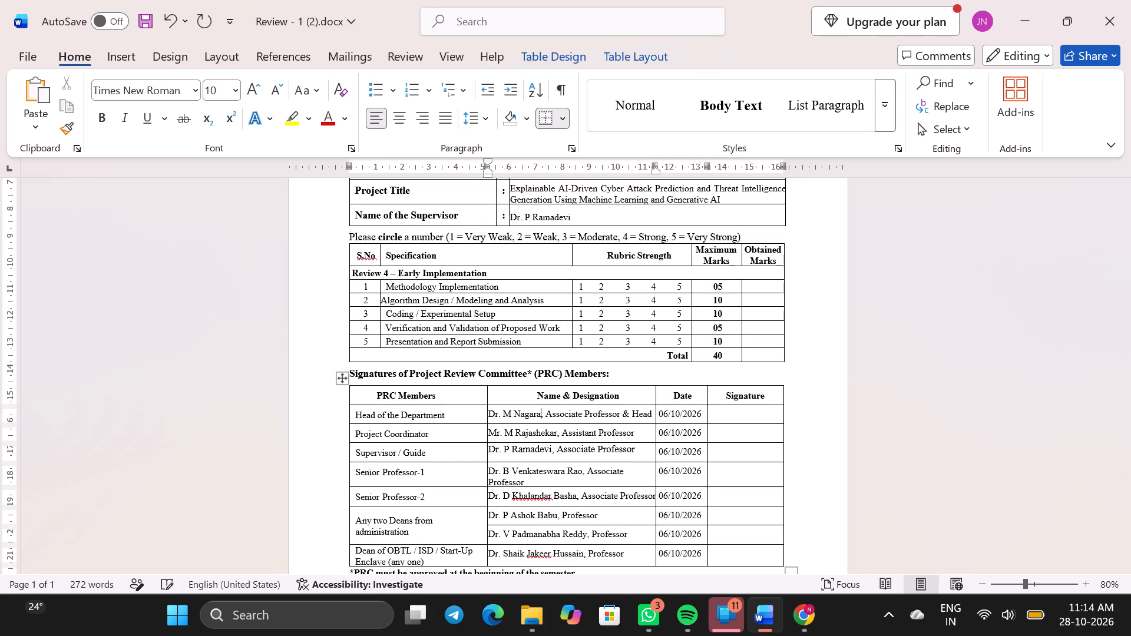
key("BackSpace")
key("BackSpace")
key("BackSpace")
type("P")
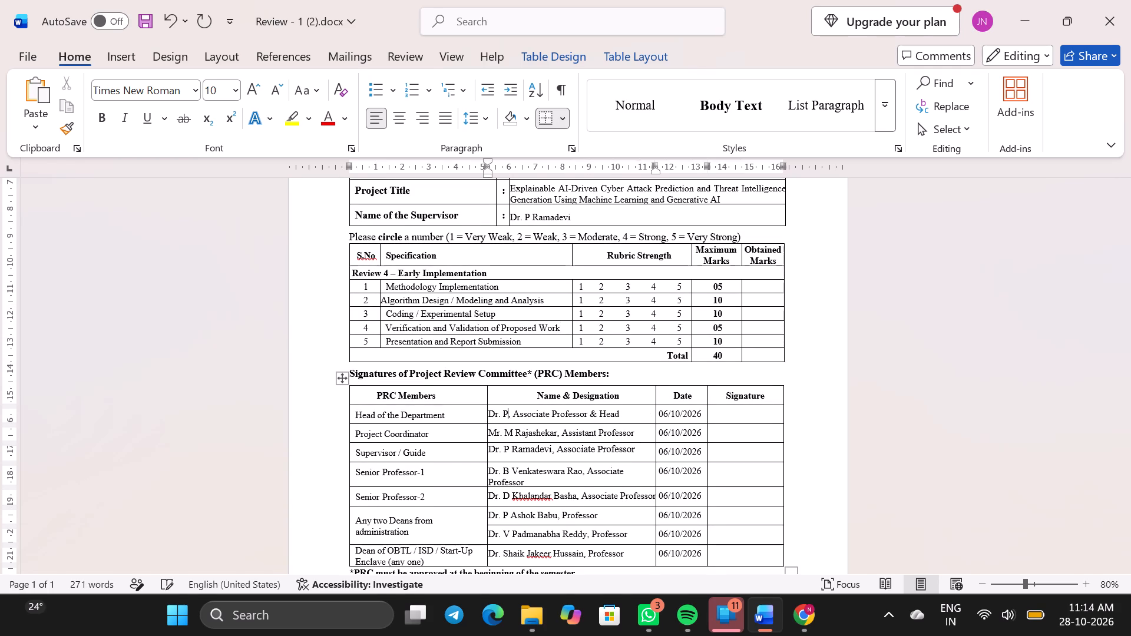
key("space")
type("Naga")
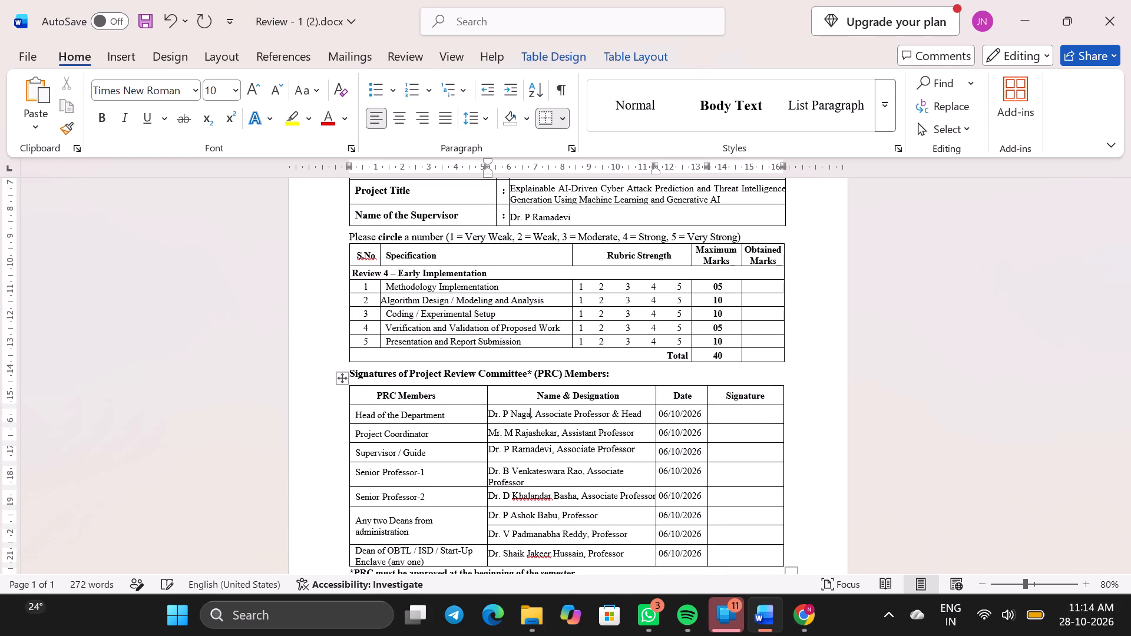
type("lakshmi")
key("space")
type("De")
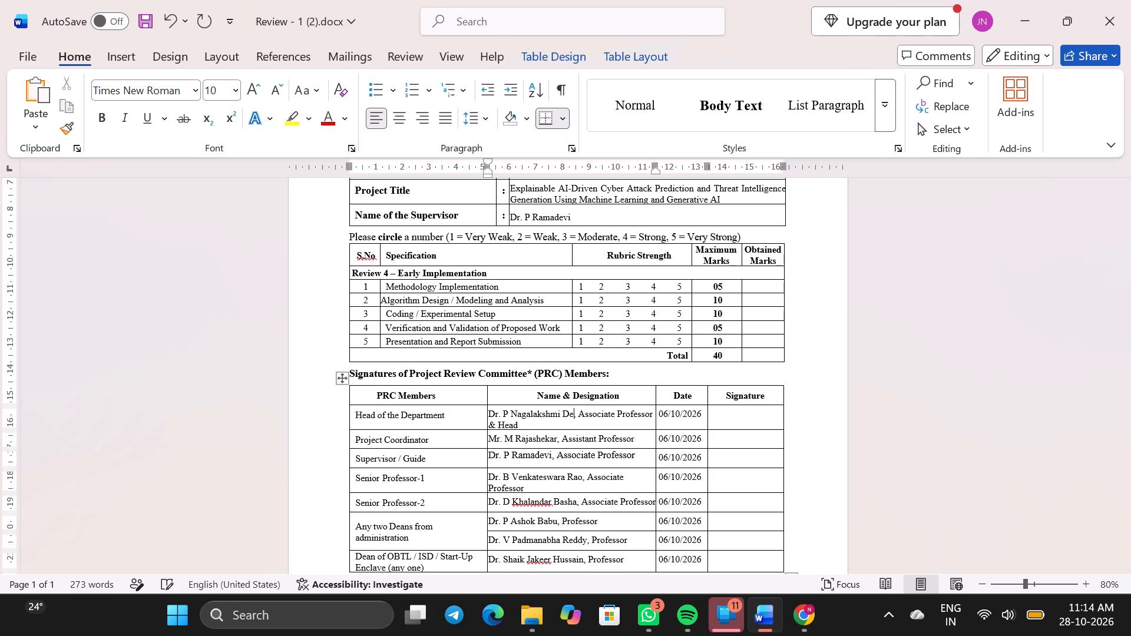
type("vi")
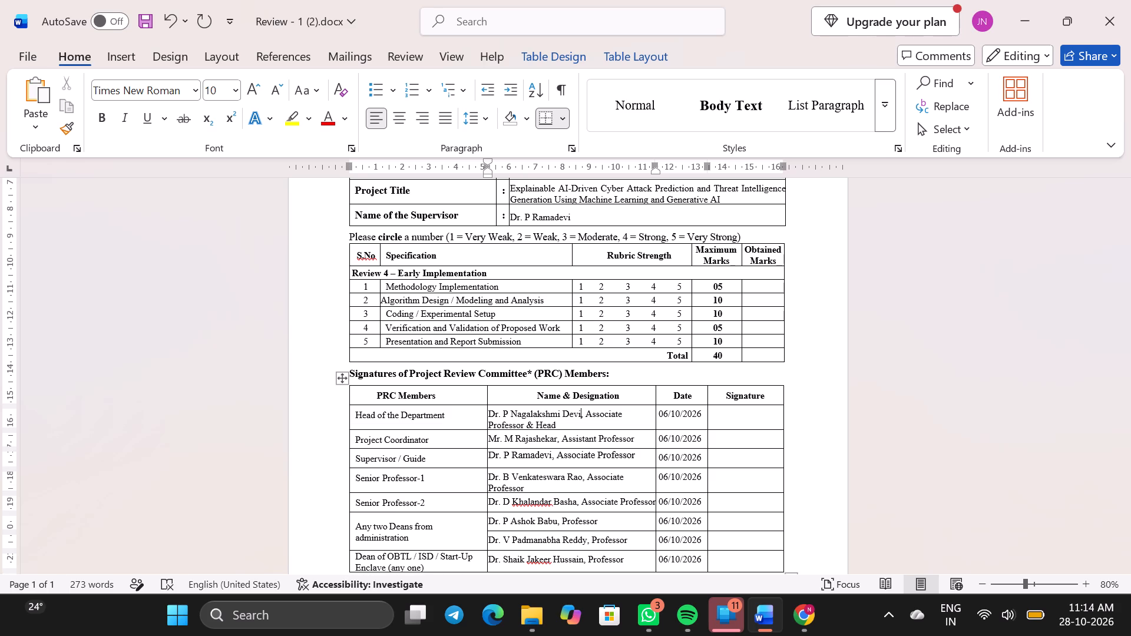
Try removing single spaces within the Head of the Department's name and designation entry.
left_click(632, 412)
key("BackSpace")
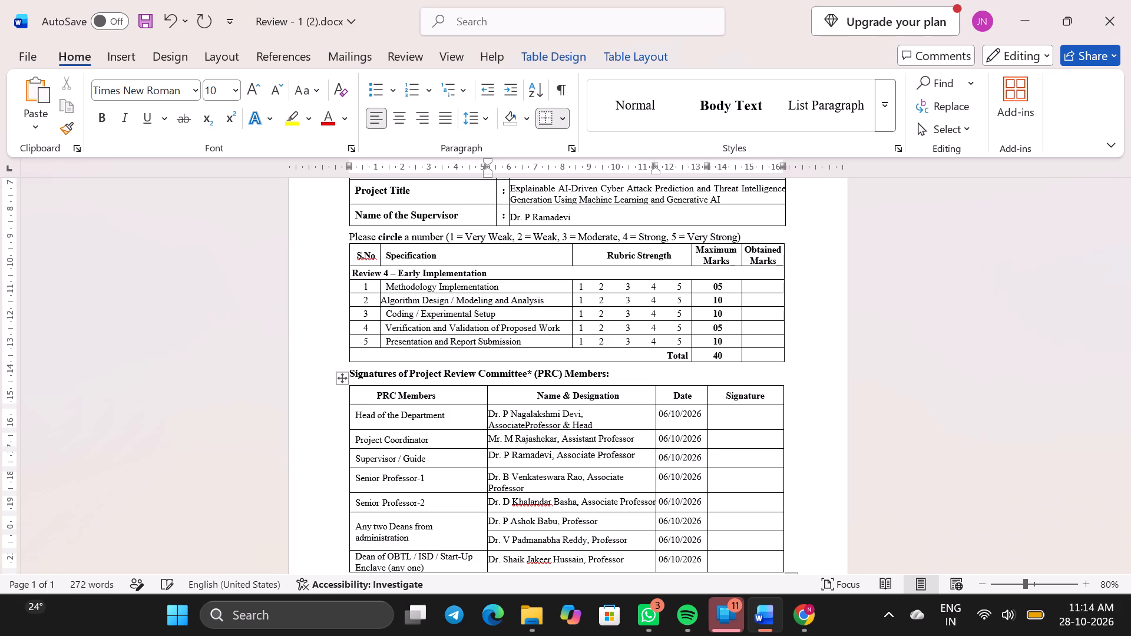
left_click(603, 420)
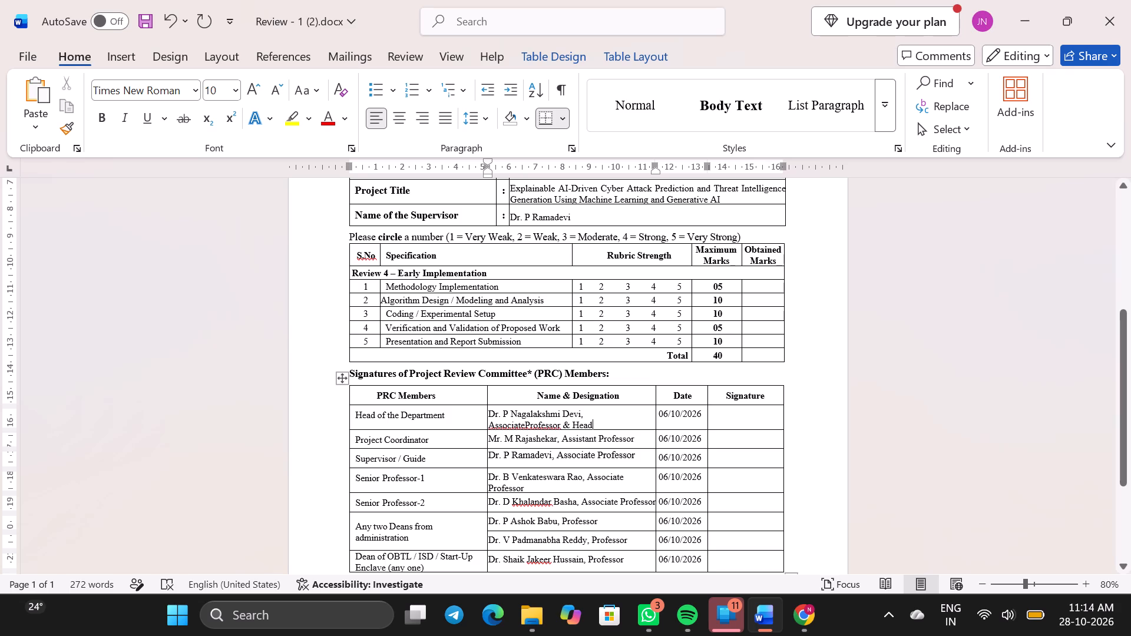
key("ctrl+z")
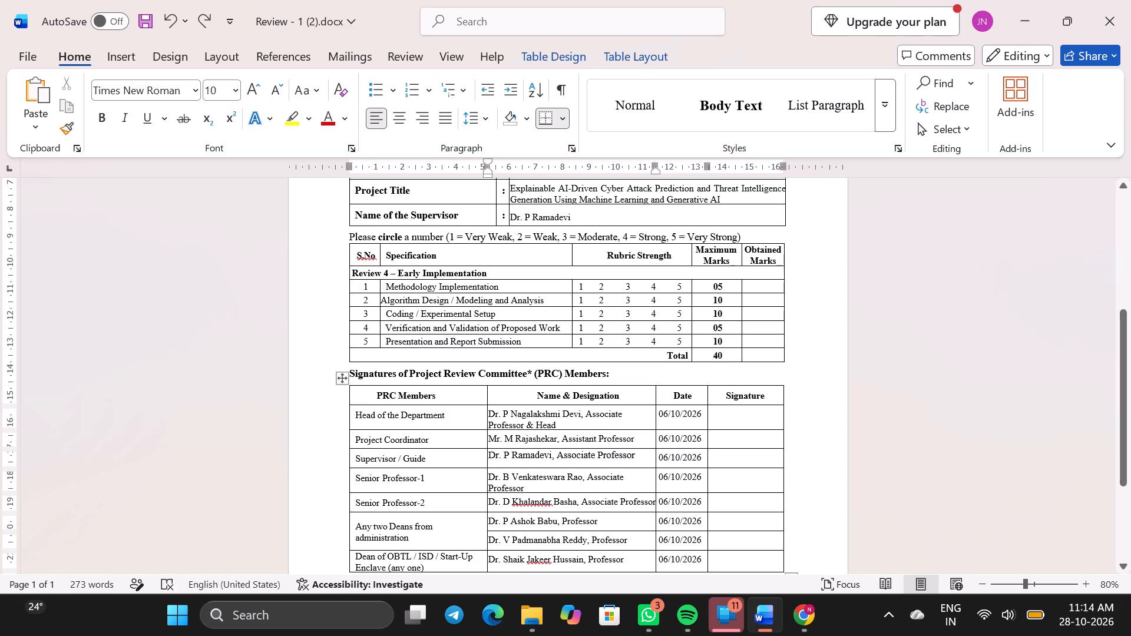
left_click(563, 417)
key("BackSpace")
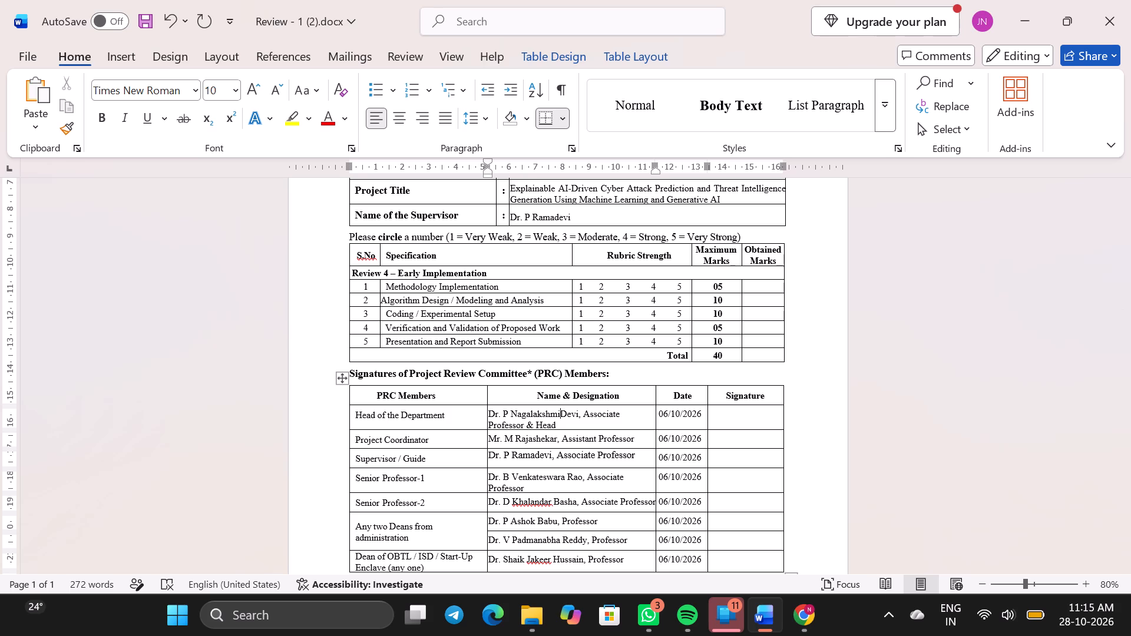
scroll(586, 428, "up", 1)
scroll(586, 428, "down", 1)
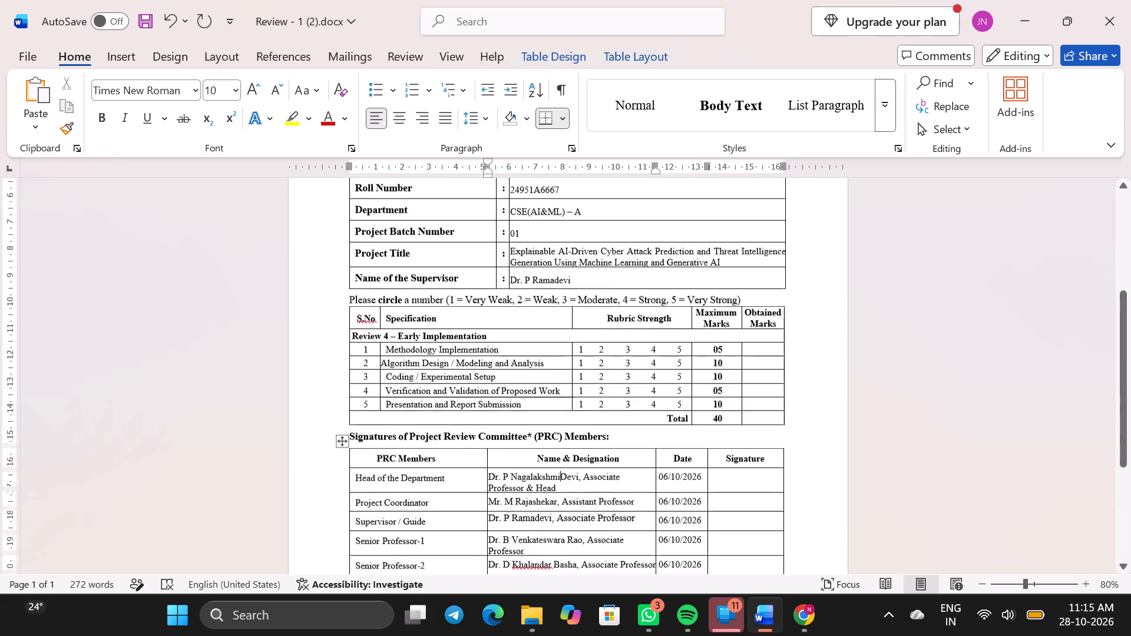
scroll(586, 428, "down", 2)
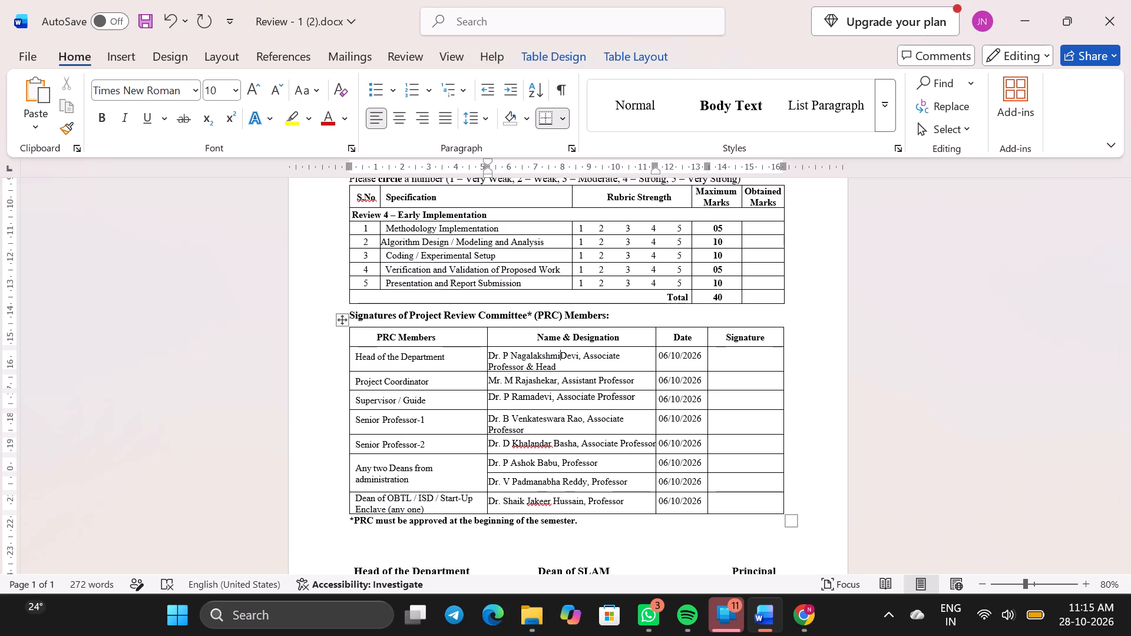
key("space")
Change the Head of the Department's designation in the PRC members table to "Assistant Professor & Head".
left_click(624, 359)
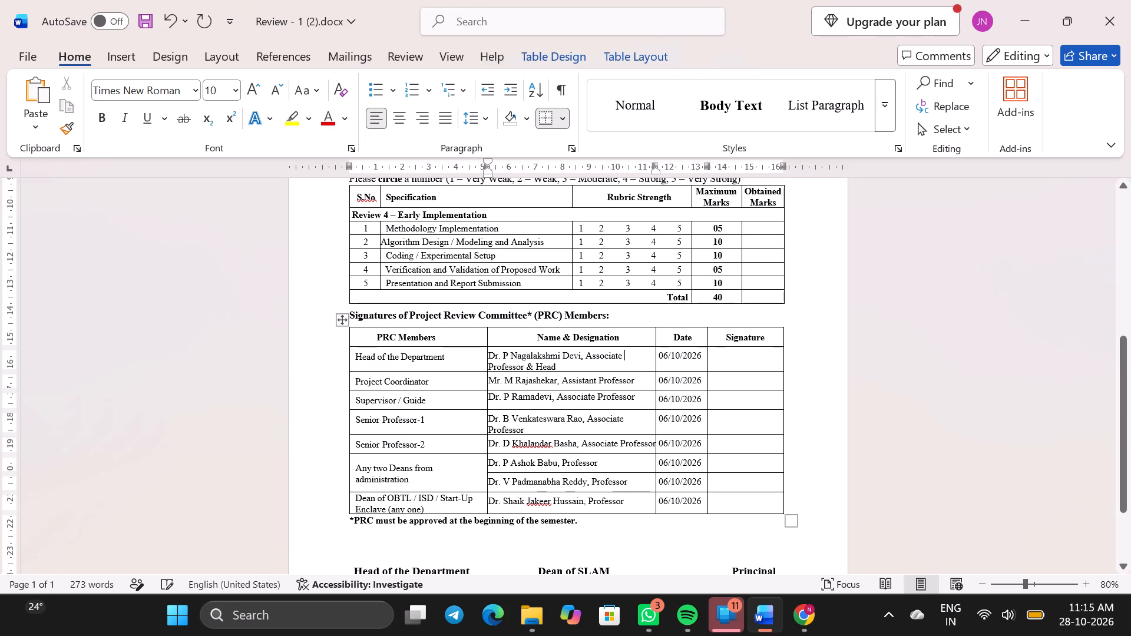
key("BackSpace")
key("BackSpace")
key("BackSpace")
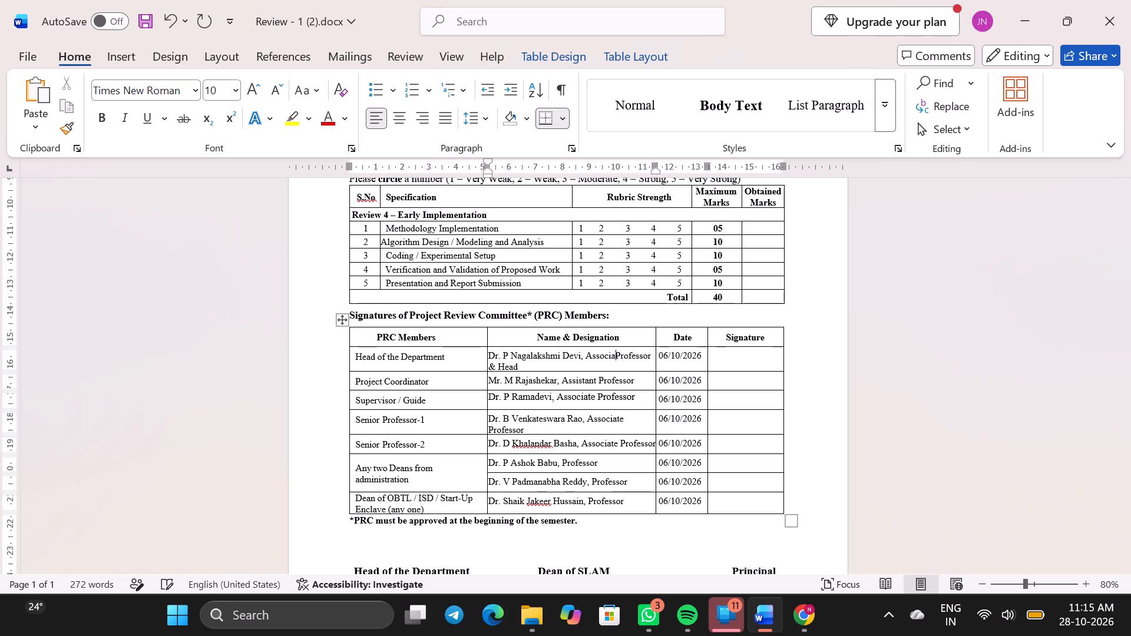
key("BackSpace")
key("BackSpace")
key("BackSpace")
key("BackSpace")
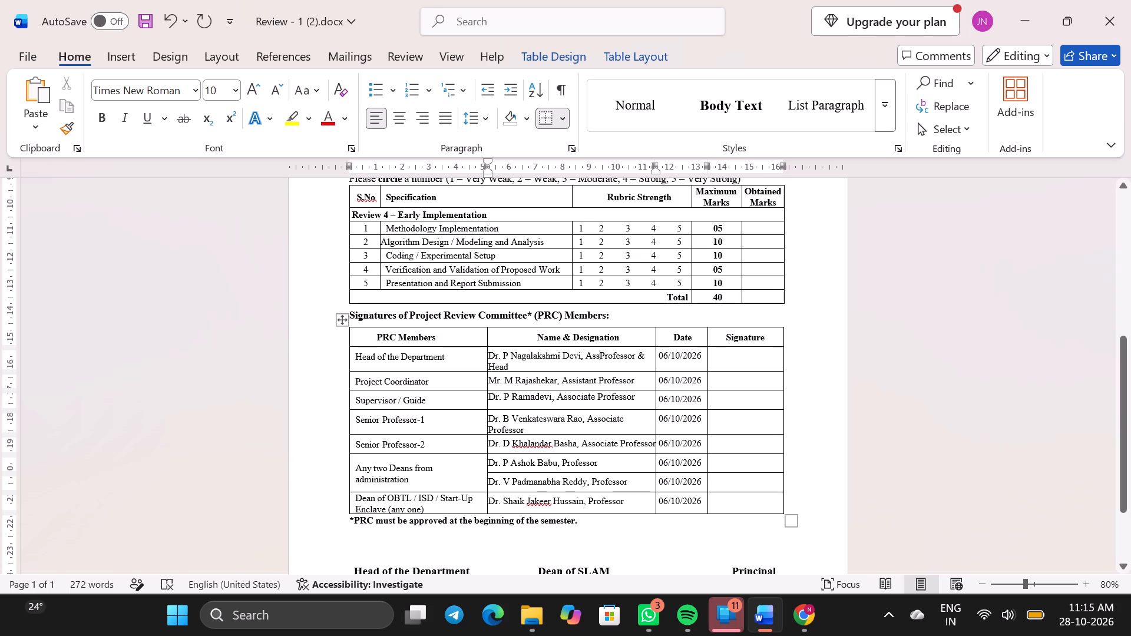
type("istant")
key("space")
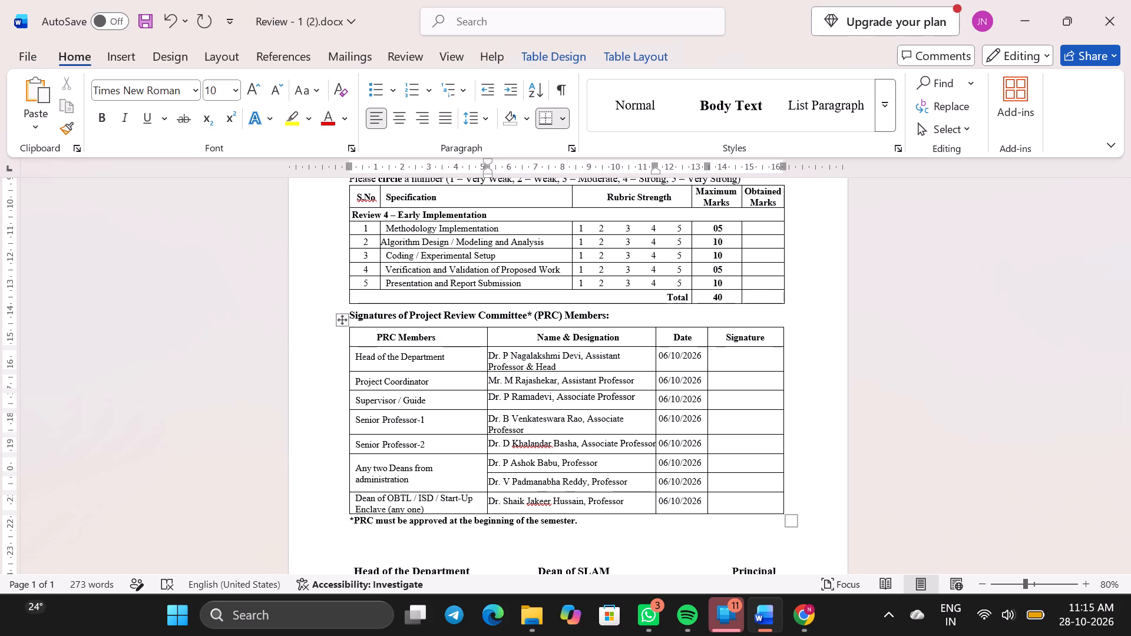
Set the PRC table dates to 26/10/2026 for the Head of the Department, Project Coordinator, Supervisor / Guide and Senior Professor-1.
scroll(620, 359, "right", 1)
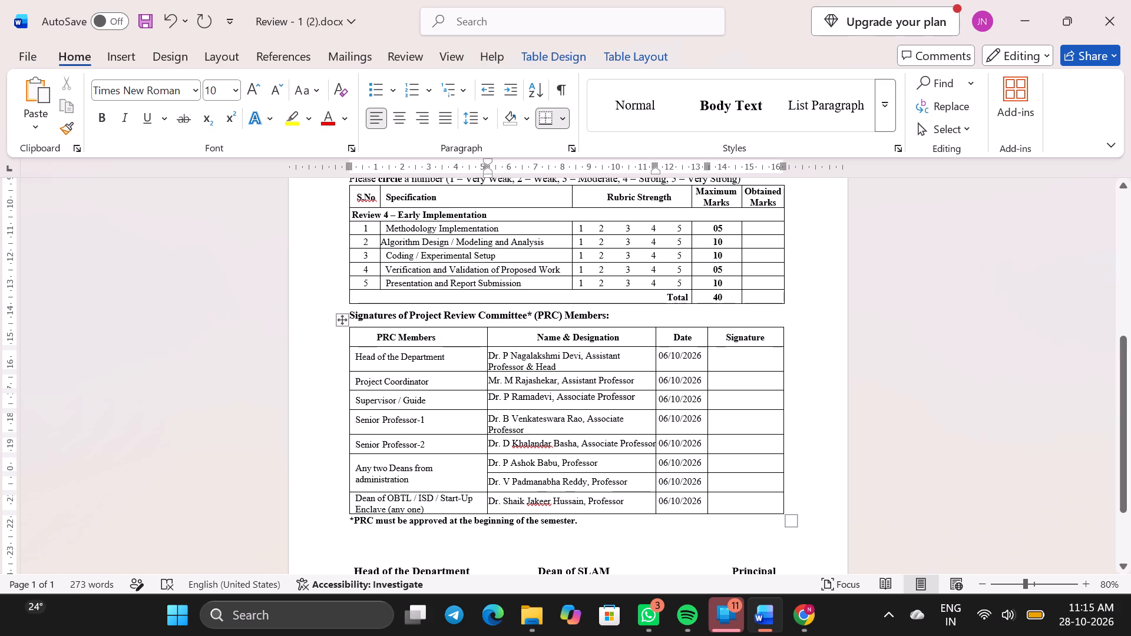
left_click(661, 359)
key("BackSpace")
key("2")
key("Down")
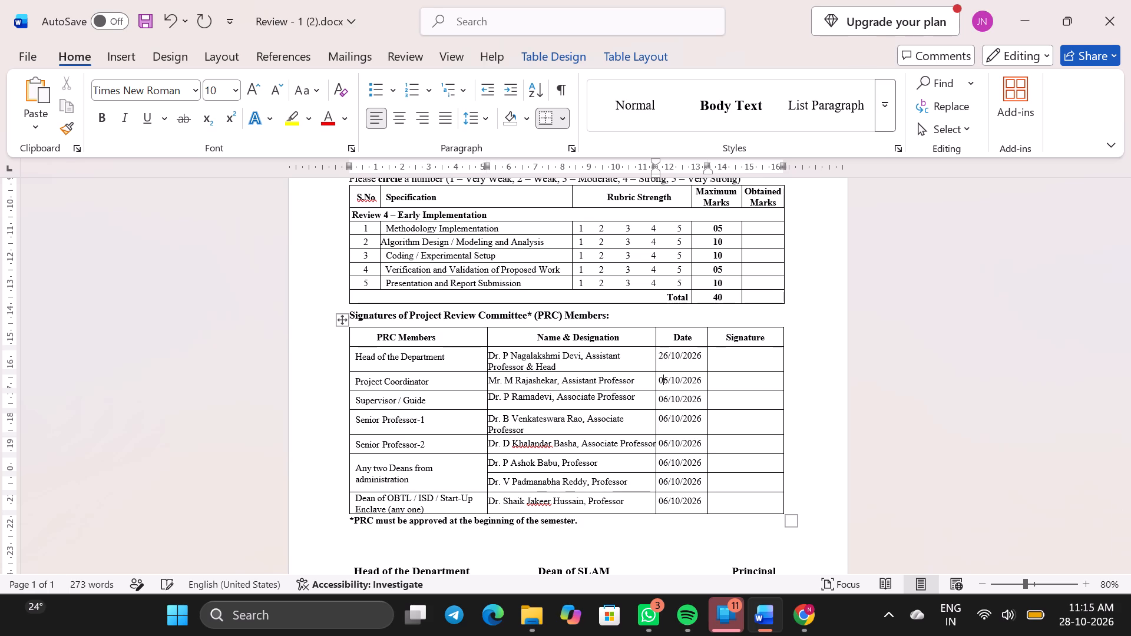
key("BackSpace")
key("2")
key("Down")
key("BackSpace")
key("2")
key("Down")
key("BackSpace")
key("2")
Set the PRC table dates to 26/10/2026 for Senior Professor-2, both administration Deans and the Dean of OBTL / ISD / Start-Up Enclave.
key("Down")
key("BackSpace")
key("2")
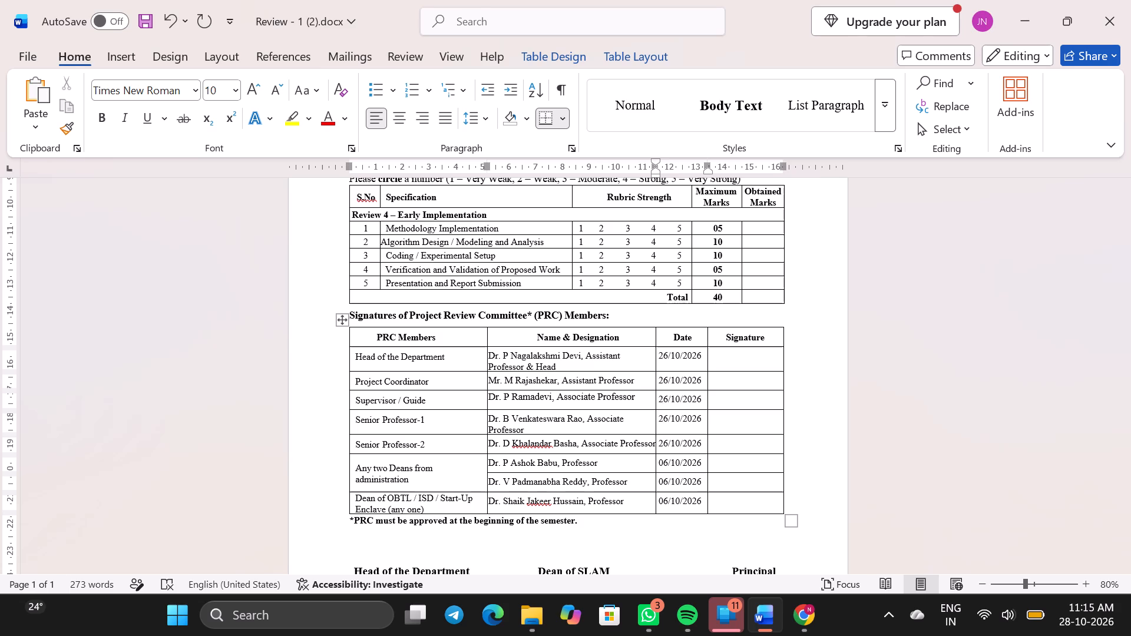
key("Down")
key("BackSpace")
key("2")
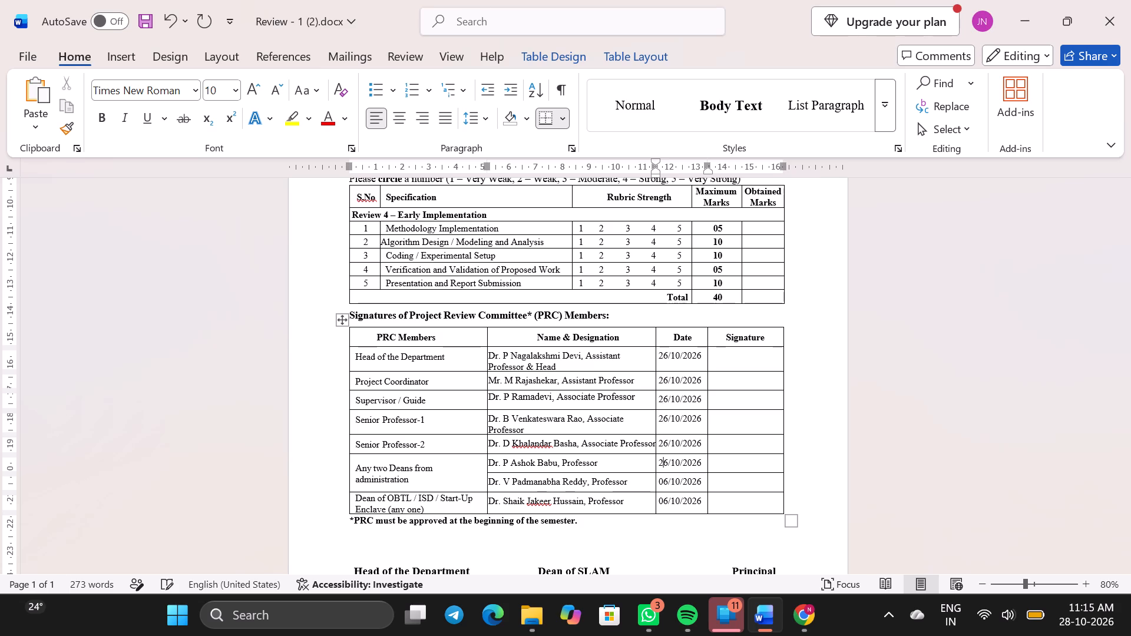
key("Down")
key("BackSpace")
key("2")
key("Down")
key("BackSpace")
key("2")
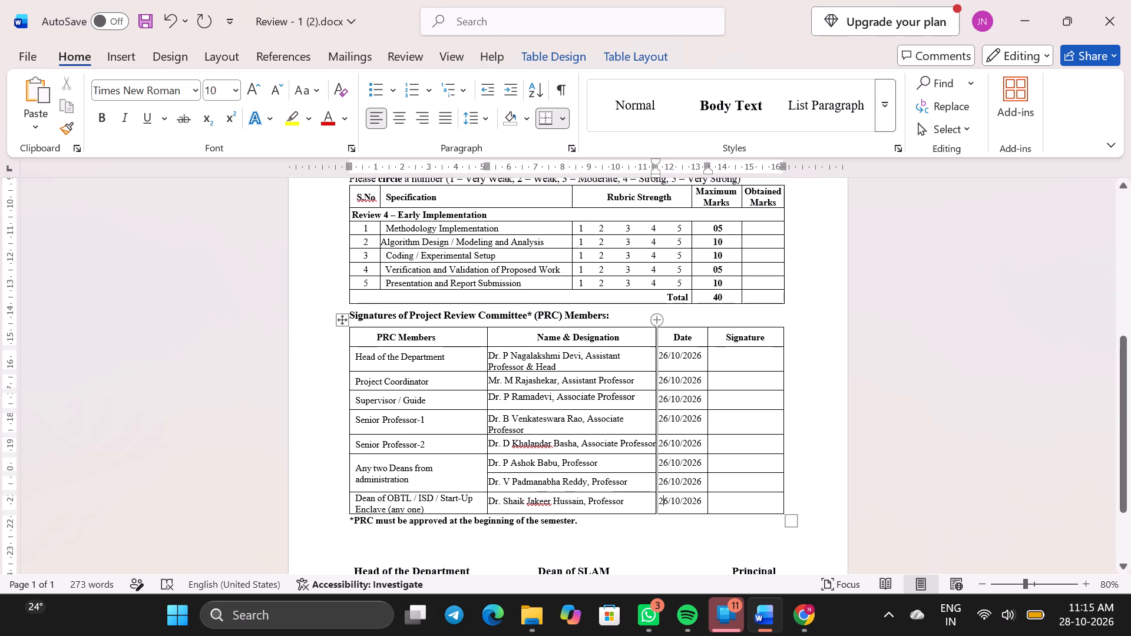
Set the PRC table dates to 27/10/2026 for the Head of the Department, Project Coordinator, Supervisor / Guide and Senior Professor-1.
left_click(669, 353)
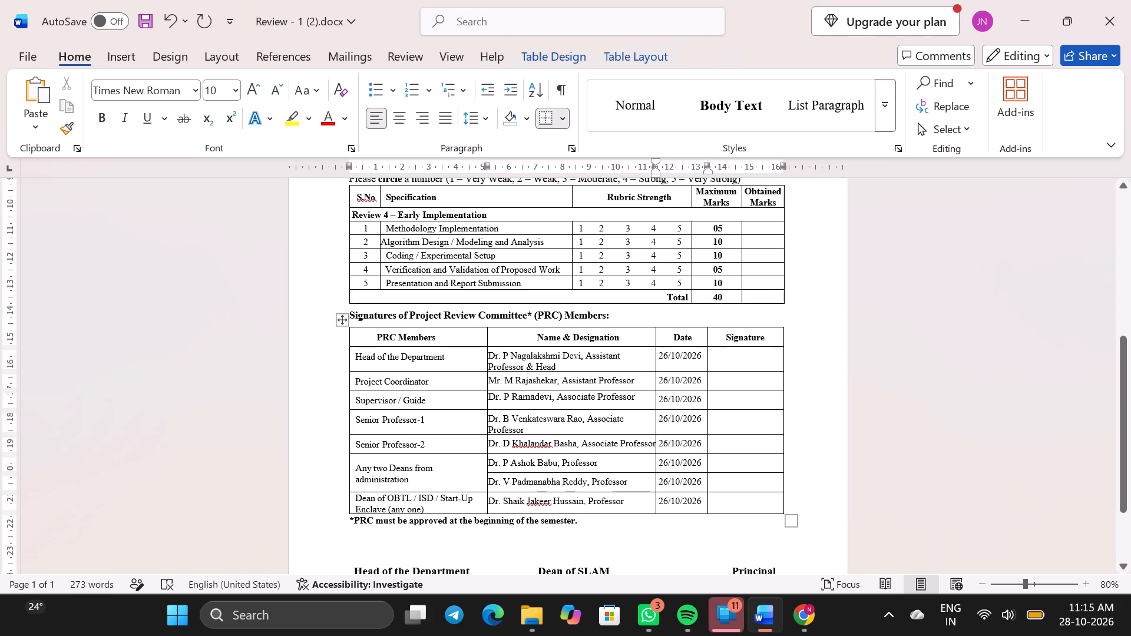
left_click(669, 355)
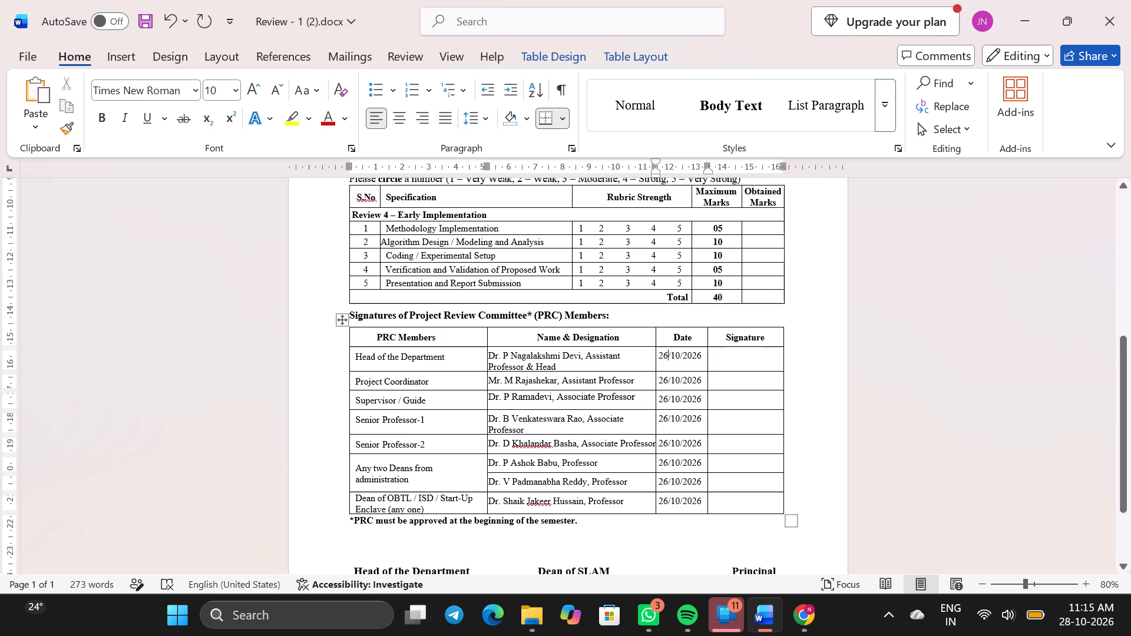
key("BackSpace")
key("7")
key("Down")
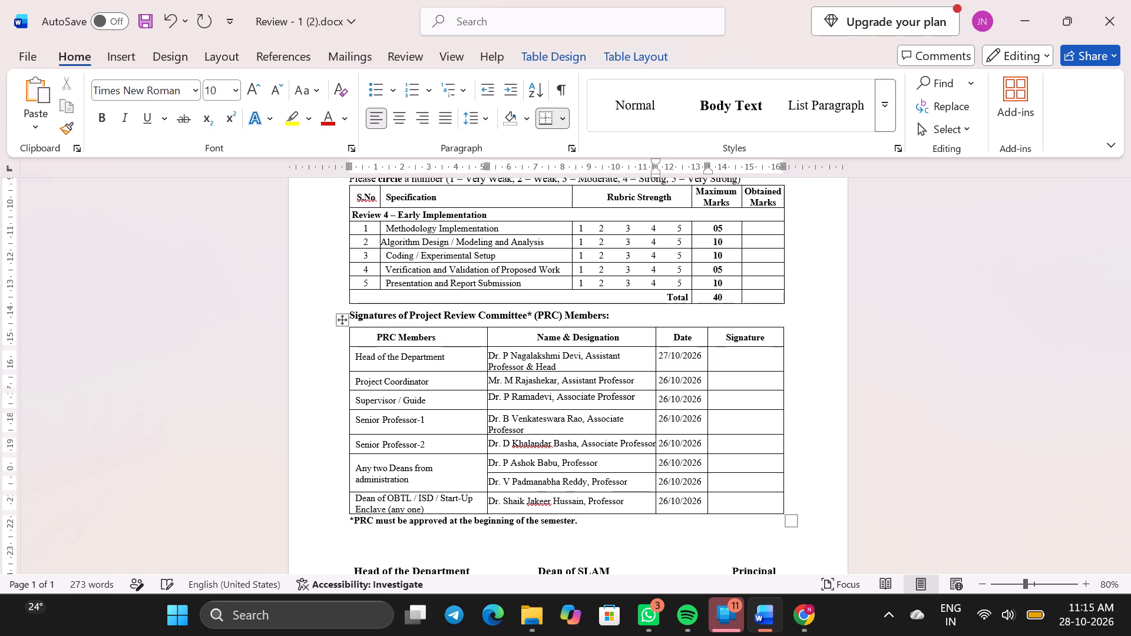
key("BackSpace")
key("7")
key("Down")
key("BackSpace")
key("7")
key("Down")
key("BackSpace")
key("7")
Set the PRC table dates to 27/10/2026 for Senior Professor-2, both administration Deans and the Dean of OBTL / ISD / Start-Up Enclave.
key("Down")
key("BackSpace")
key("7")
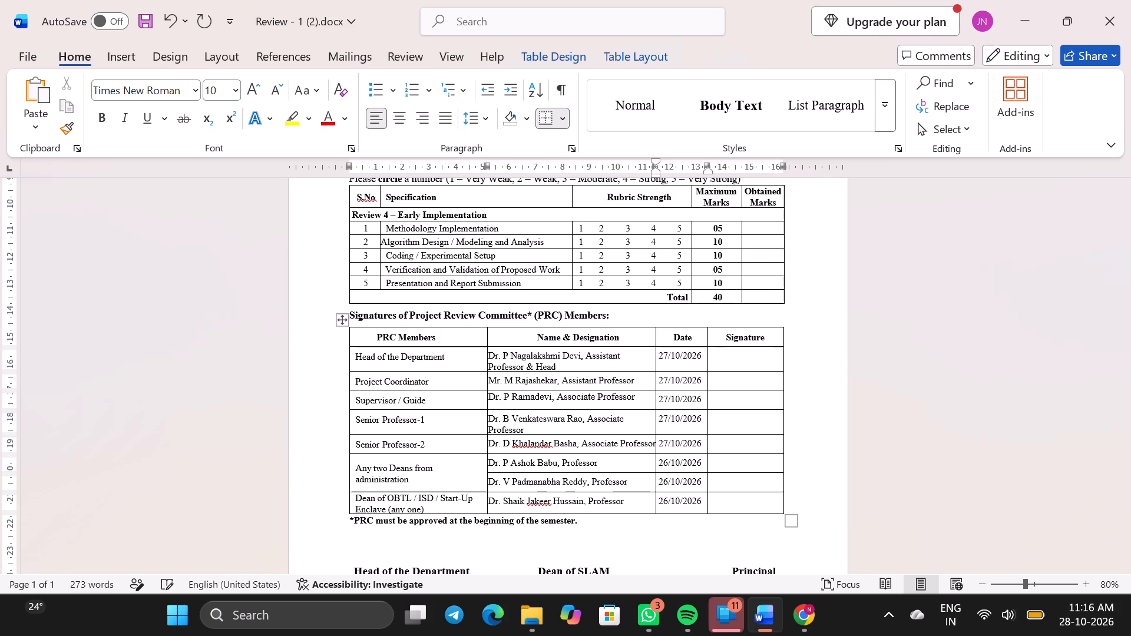
key("Down")
key("BackSpace")
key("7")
key("Down")
key("BackSpace")
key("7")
key("Down")
key("BackSpace")
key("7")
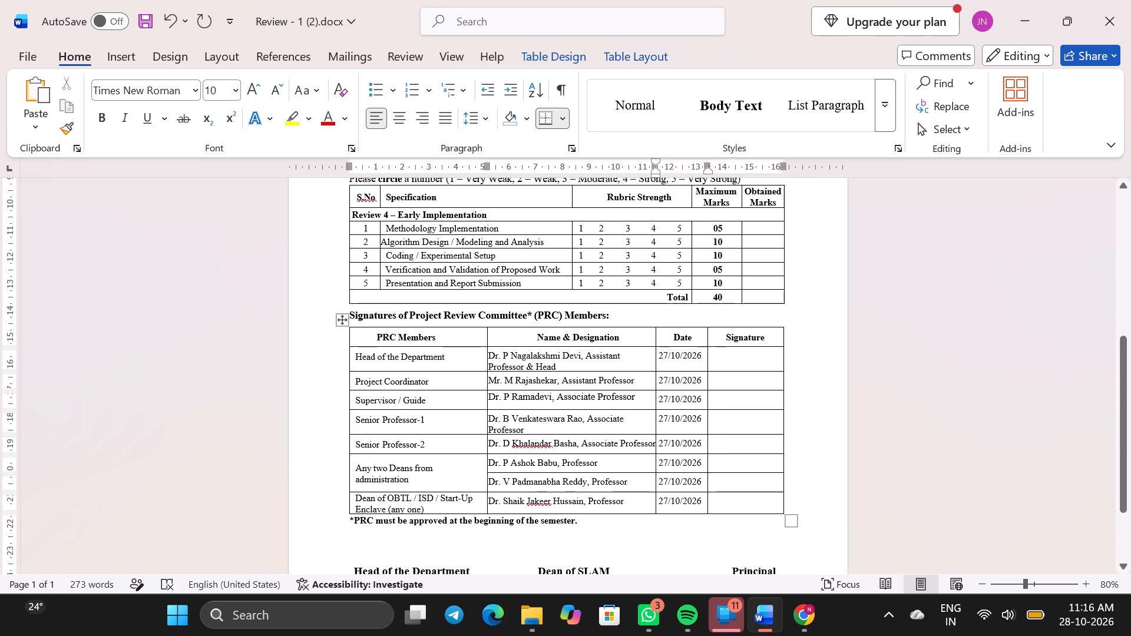
Indent the "Algorithm Design / Modeling and Analysis" specification with two leading spaces to align it with the other rubric rows.
scroll(906, 331, "up", 2)
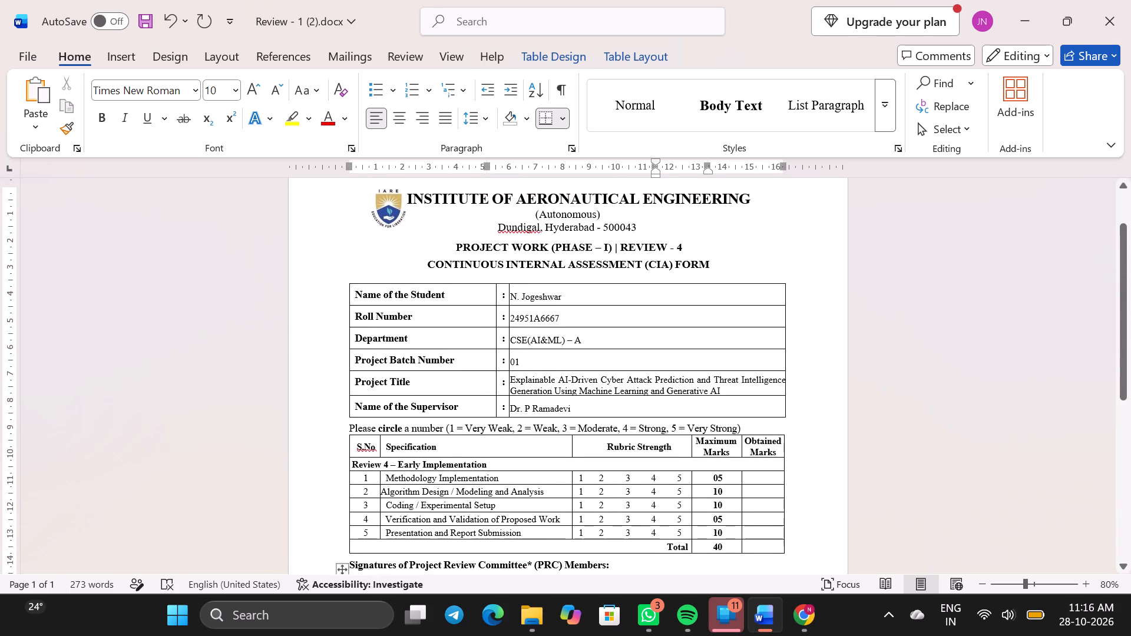
scroll(665, 406, "down", 1)
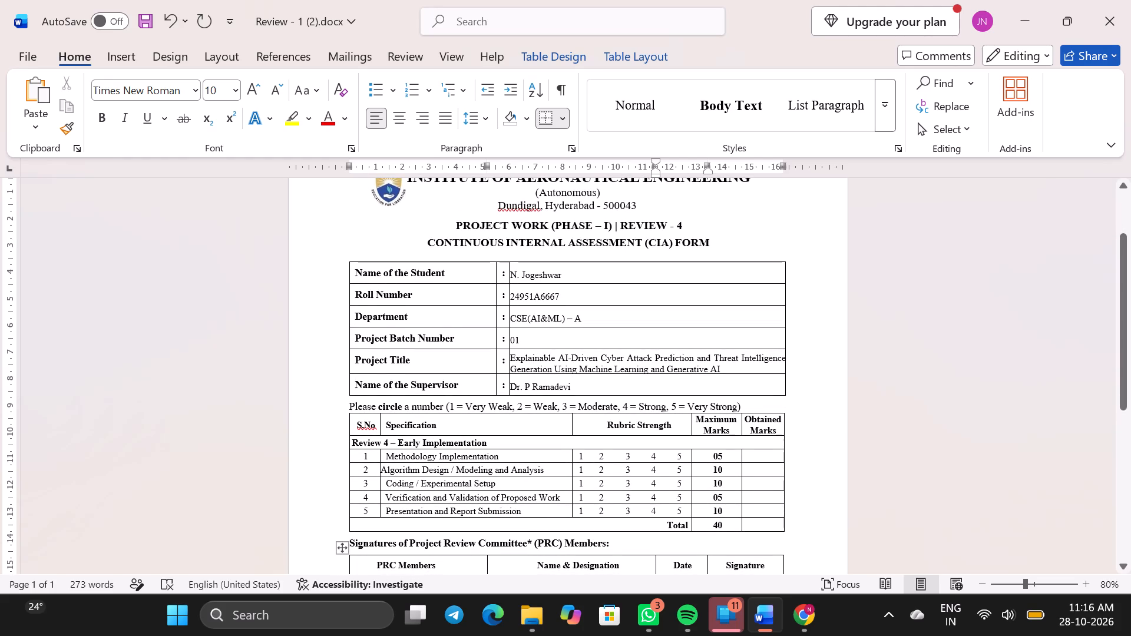
left_click(386, 474)
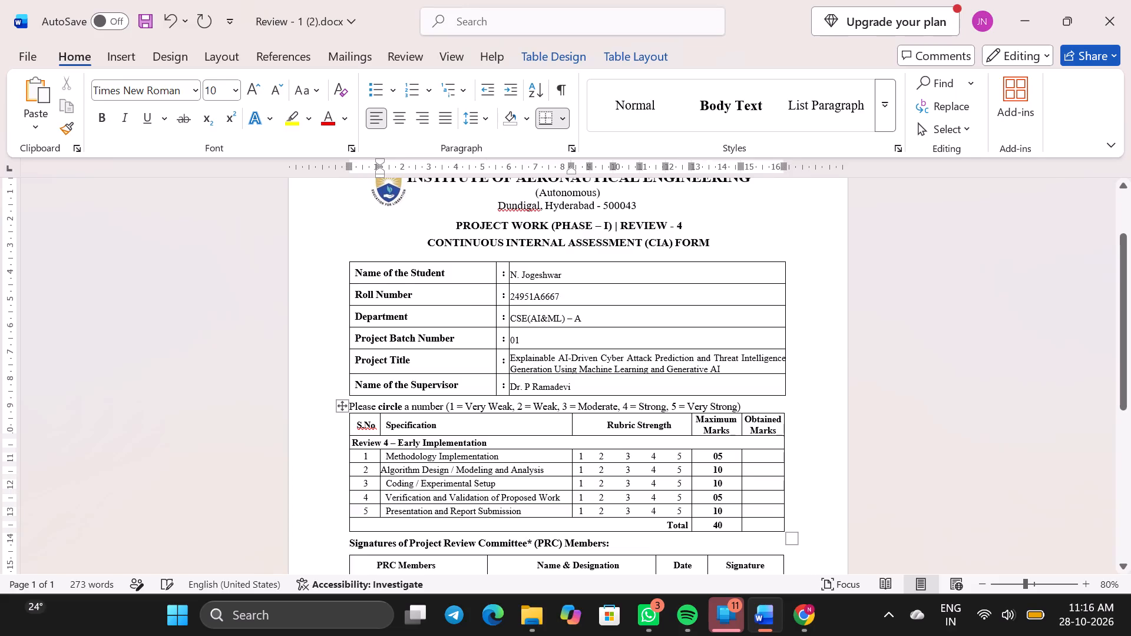
key("Left")
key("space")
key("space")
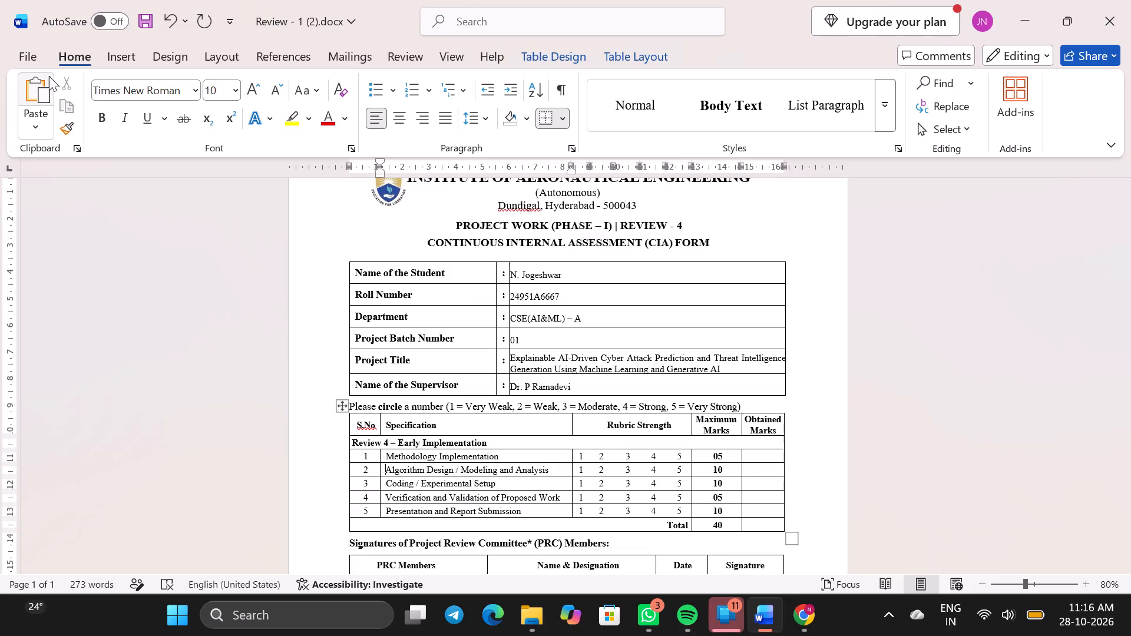
Save the form as a PDF named 67 in the Downloads folder and look through the exported page.
left_click(28, 59)
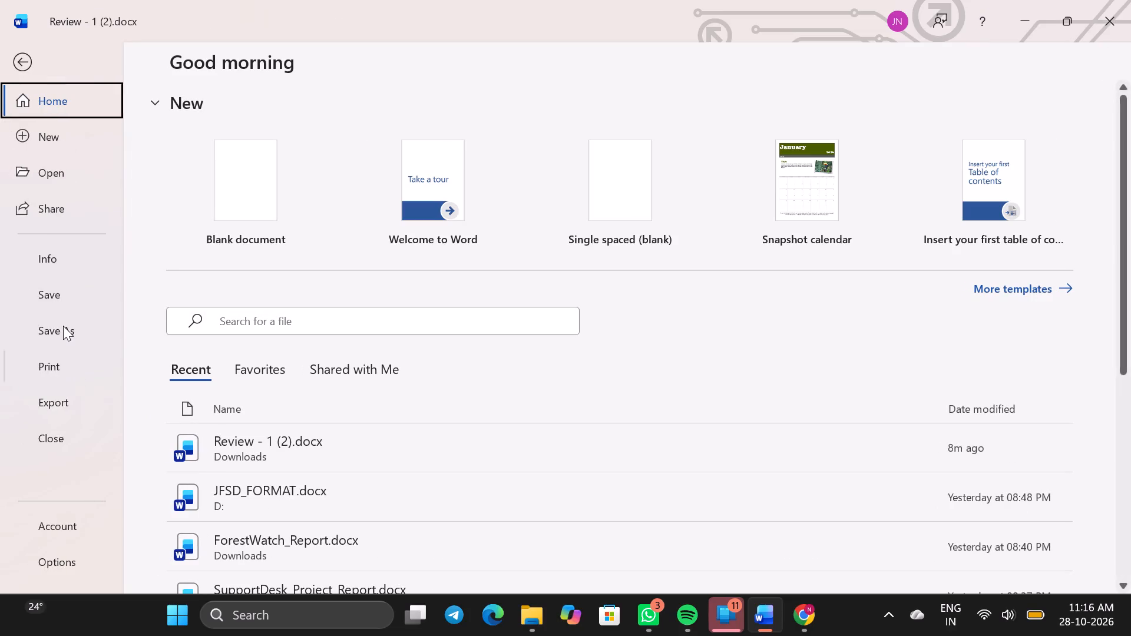
left_click(63, 326)
double_click(577, 194)
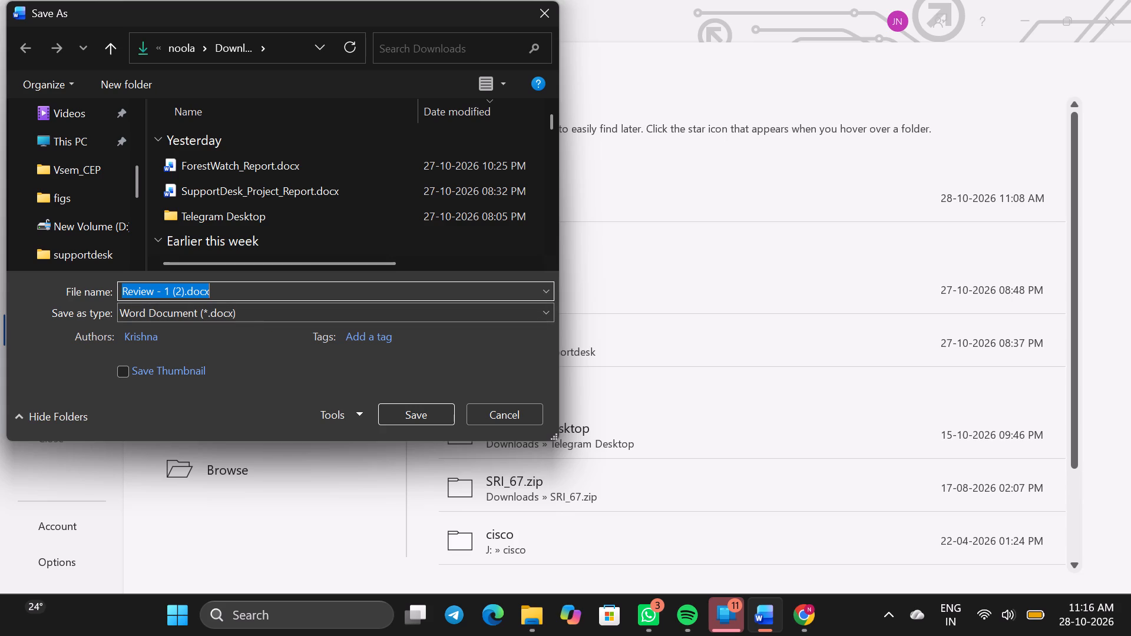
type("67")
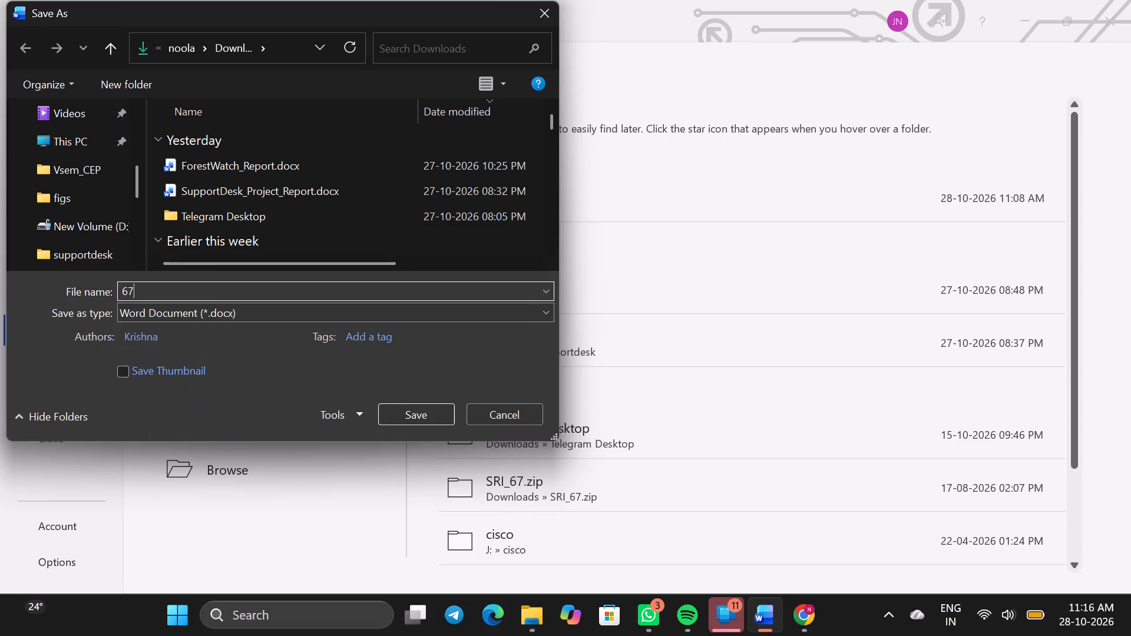
left_click(221, 313)
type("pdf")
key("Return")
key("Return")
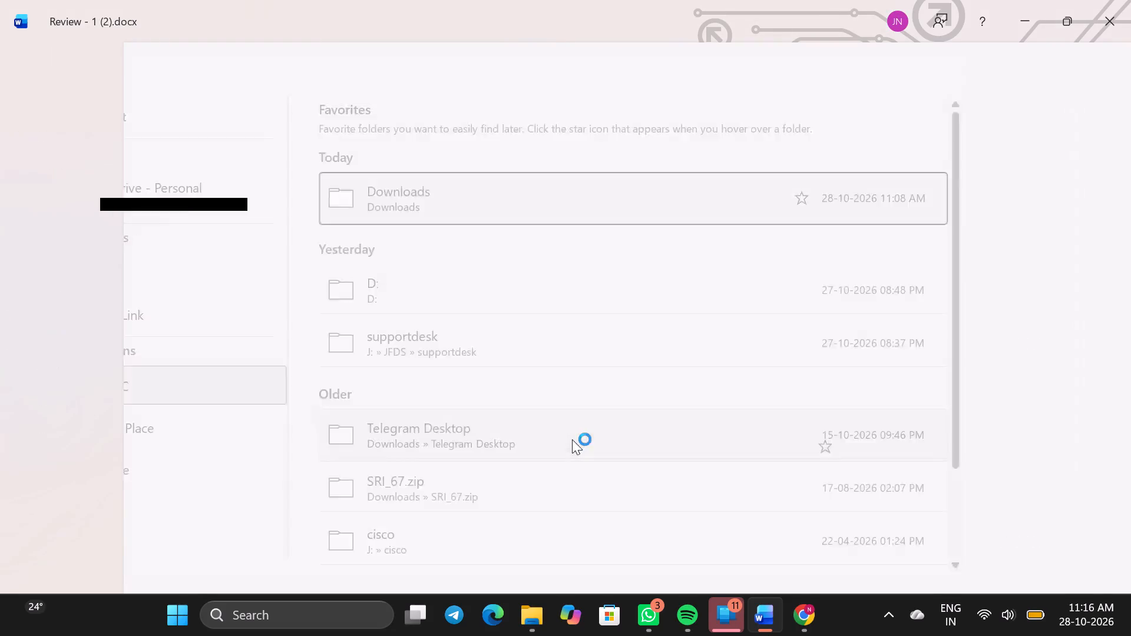
scroll(422, 396, "down", 1)
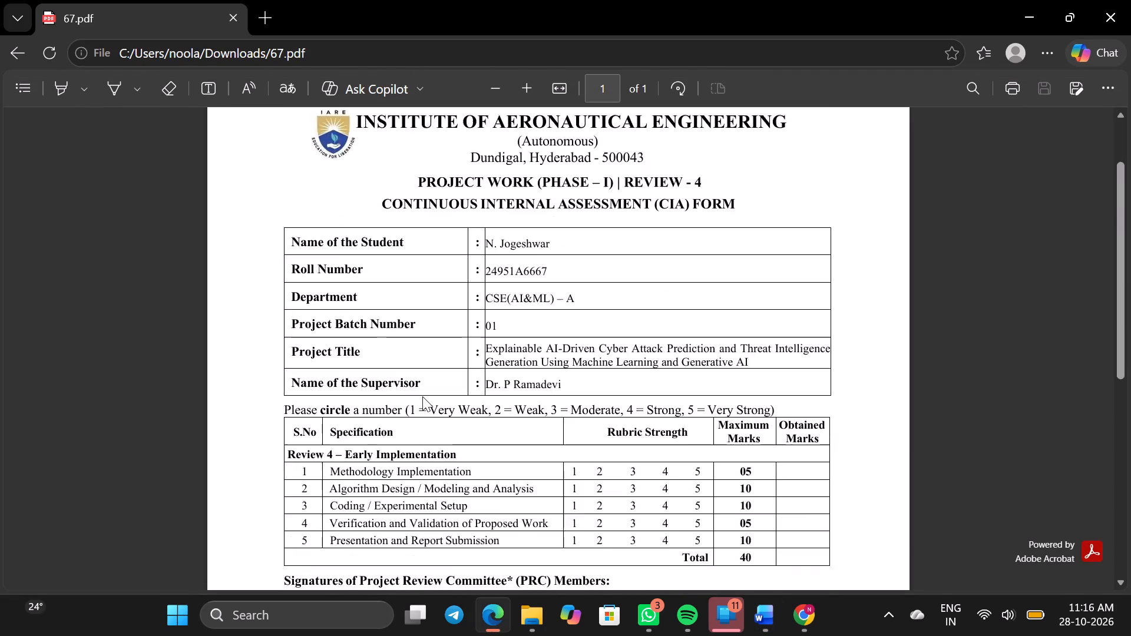
scroll(422, 396, "down", 2)
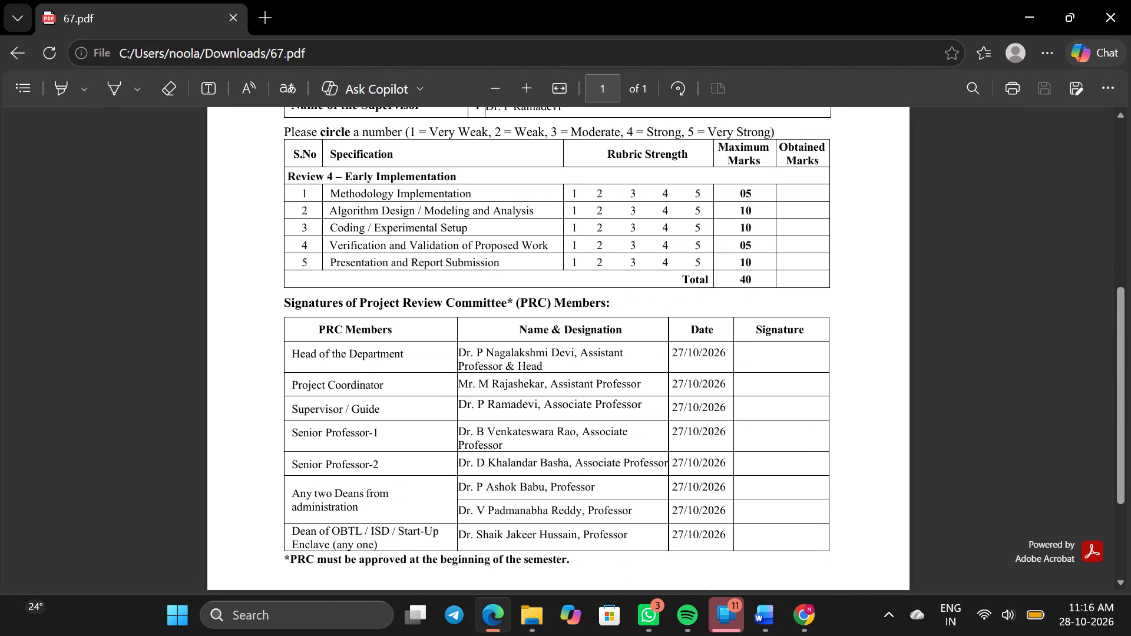
scroll(505, 377, "right", 2)
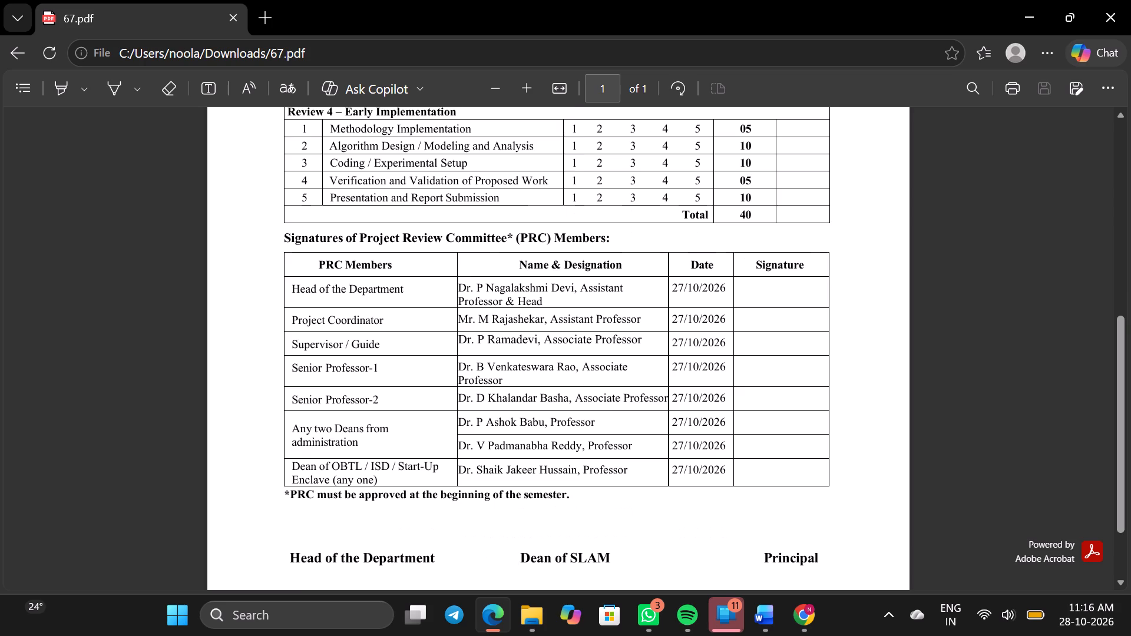
scroll(505, 377, "right", 1)
Switch back to Word and replace the entry in the Name of the Student field with another student's name.
key("alt+Tab")
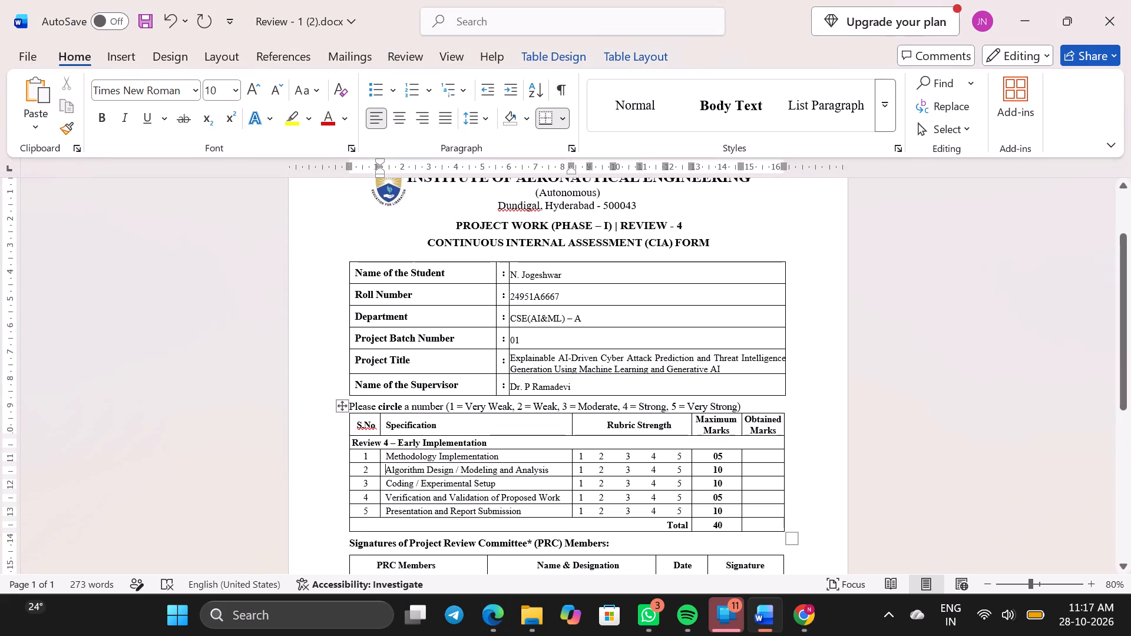
left_click(571, 277)
key("BackSpace")
key("BackSpace")
key("BackSpace")
key("BackSpace")
key("BackSpace")
key("BackSpace")
key("BackSpace")
key("BackSpace")
key("BackSpace")
key("BackSpace")
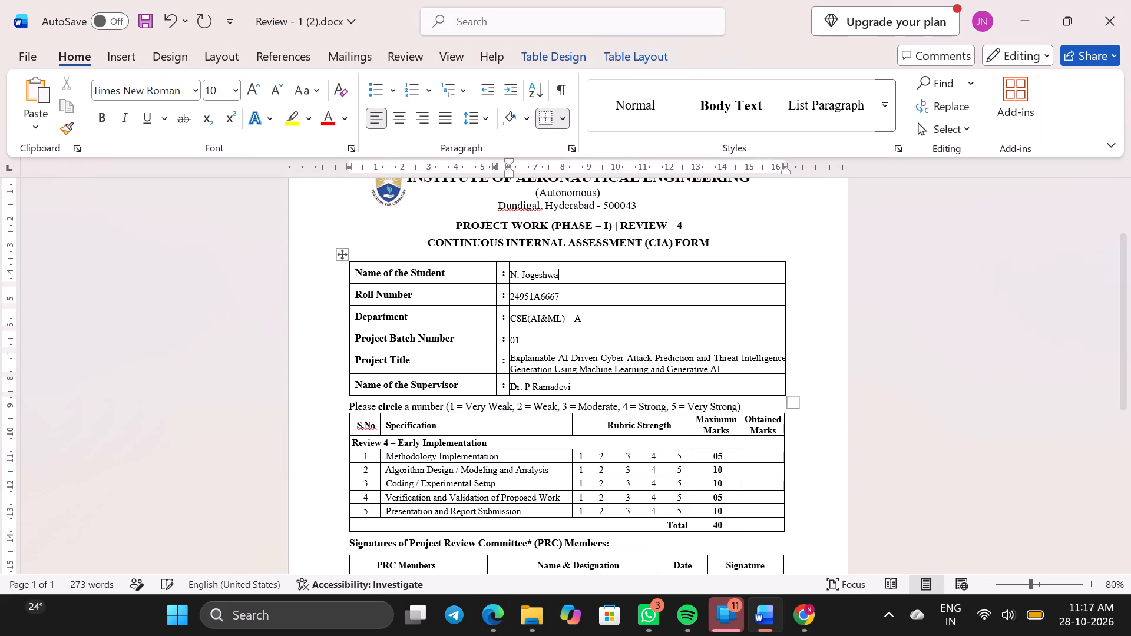
key("BackSpace")
key("BackSpace")
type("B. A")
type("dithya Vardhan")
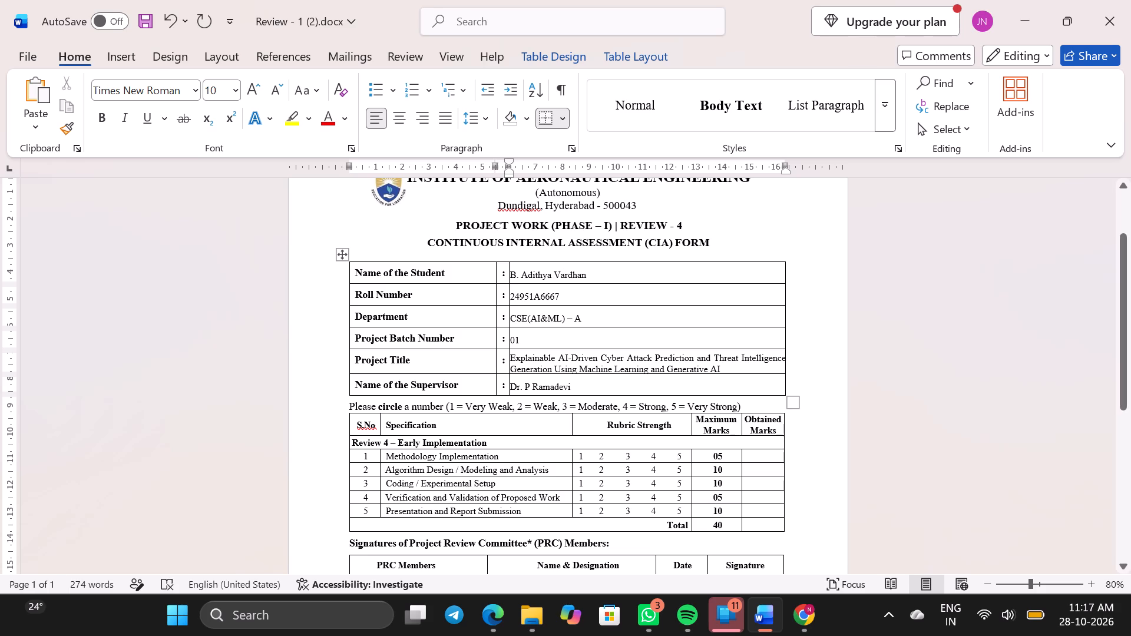
Change the last two digits of the student's roll number to 08 and save the document.
left_click(568, 296)
key("BackSpace")
key("BackSpace")
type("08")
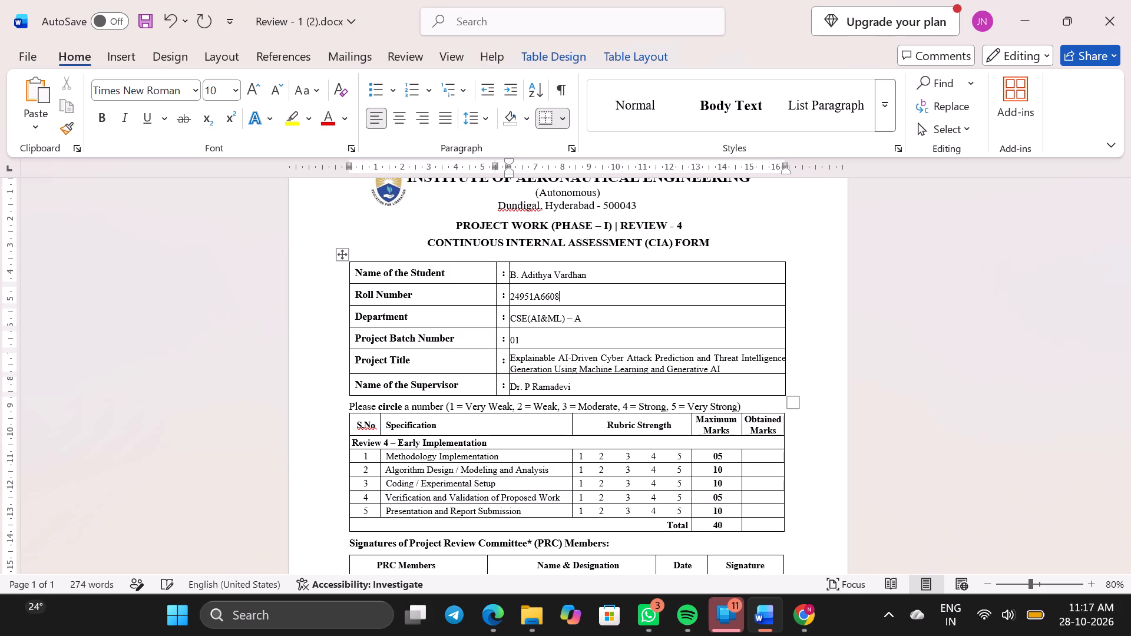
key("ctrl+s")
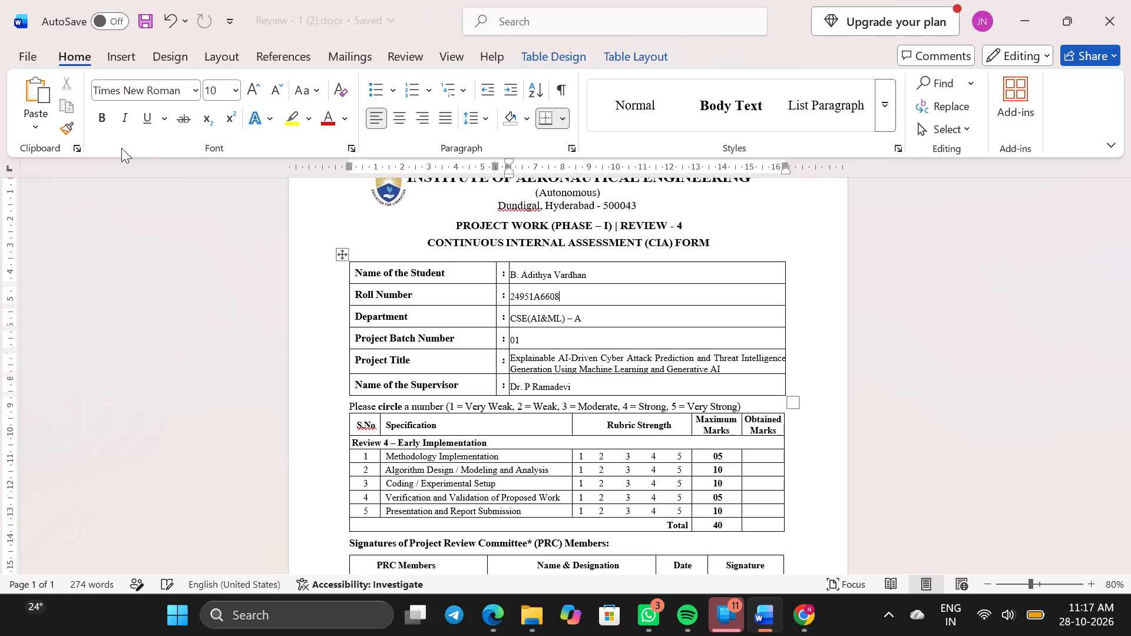
Save the second student's form as a PDF named 08 in the Downloads folder and look through the exported page.
left_click(15, 59)
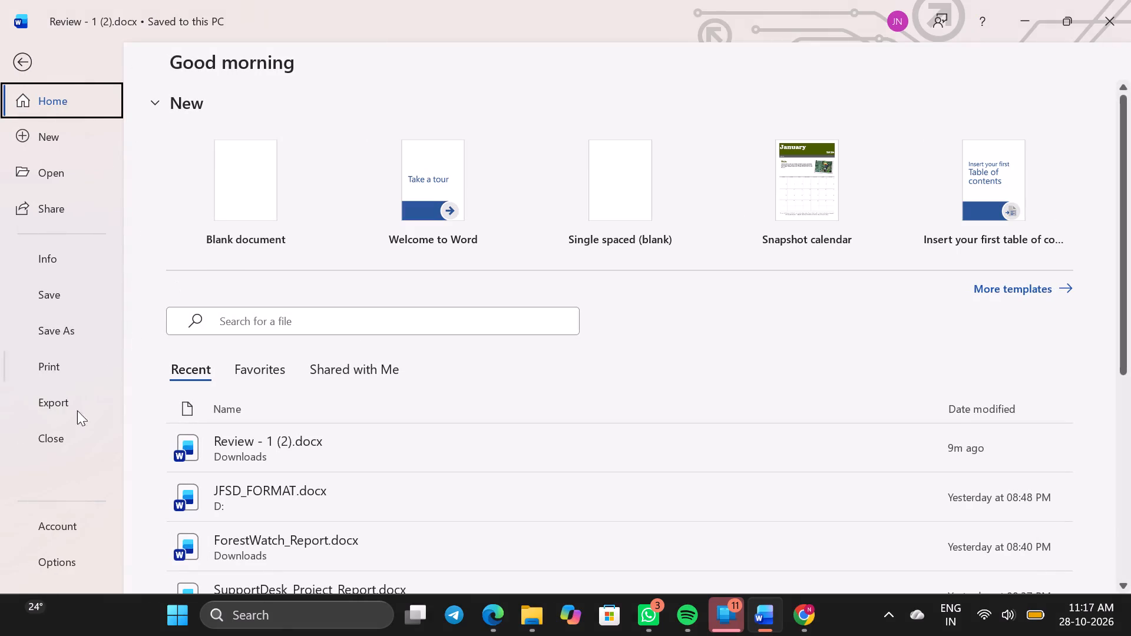
left_click(44, 339)
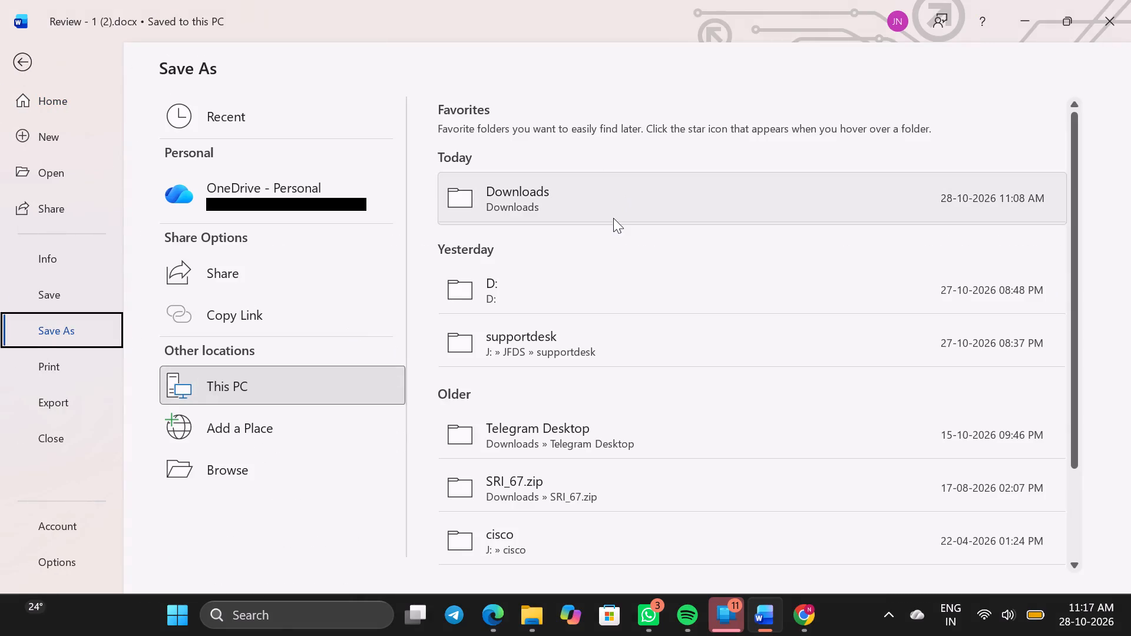
double_click(613, 218)
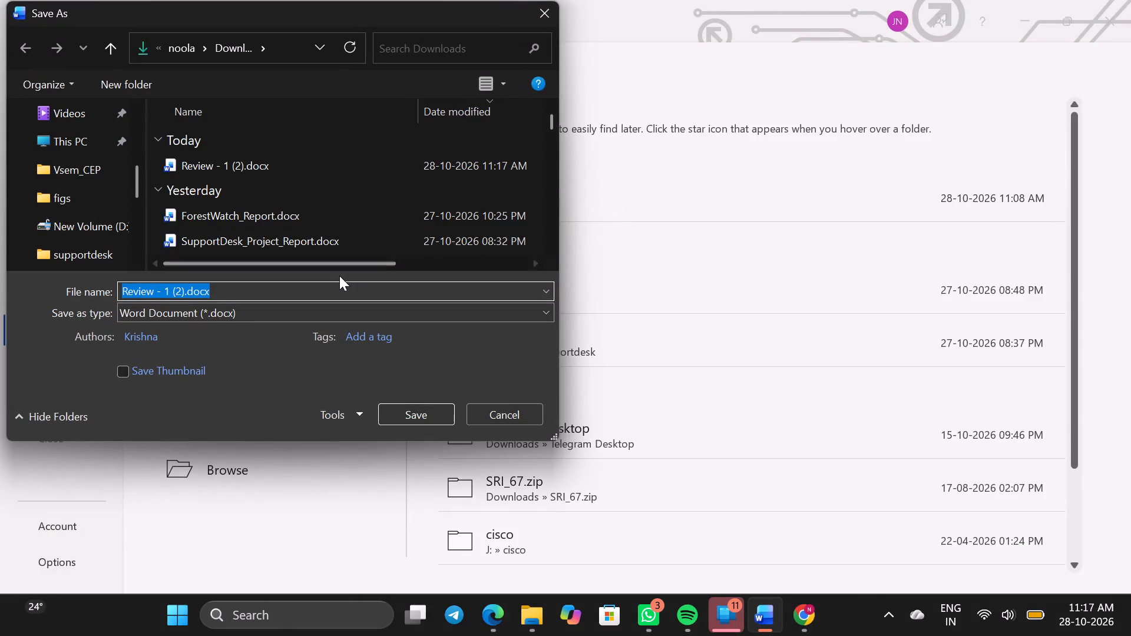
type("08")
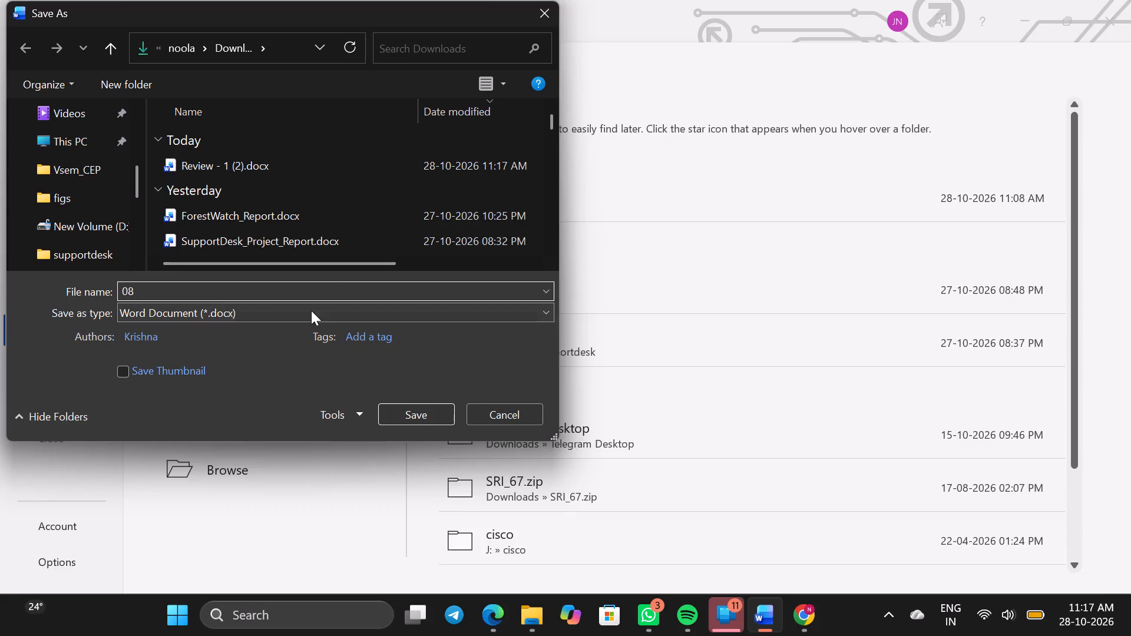
left_click(311, 310)
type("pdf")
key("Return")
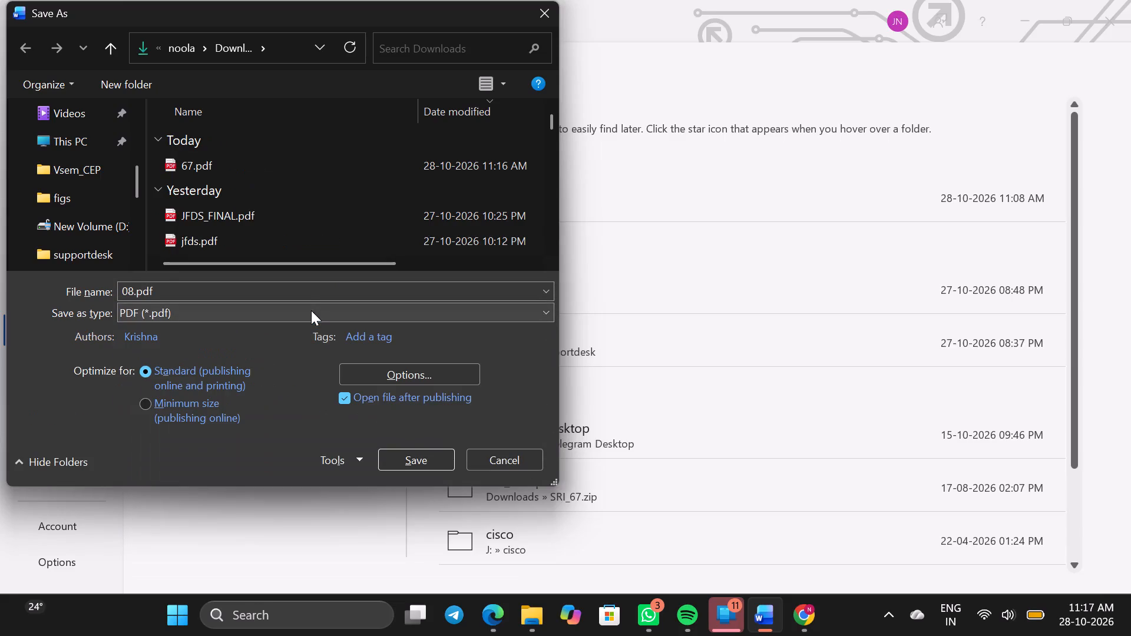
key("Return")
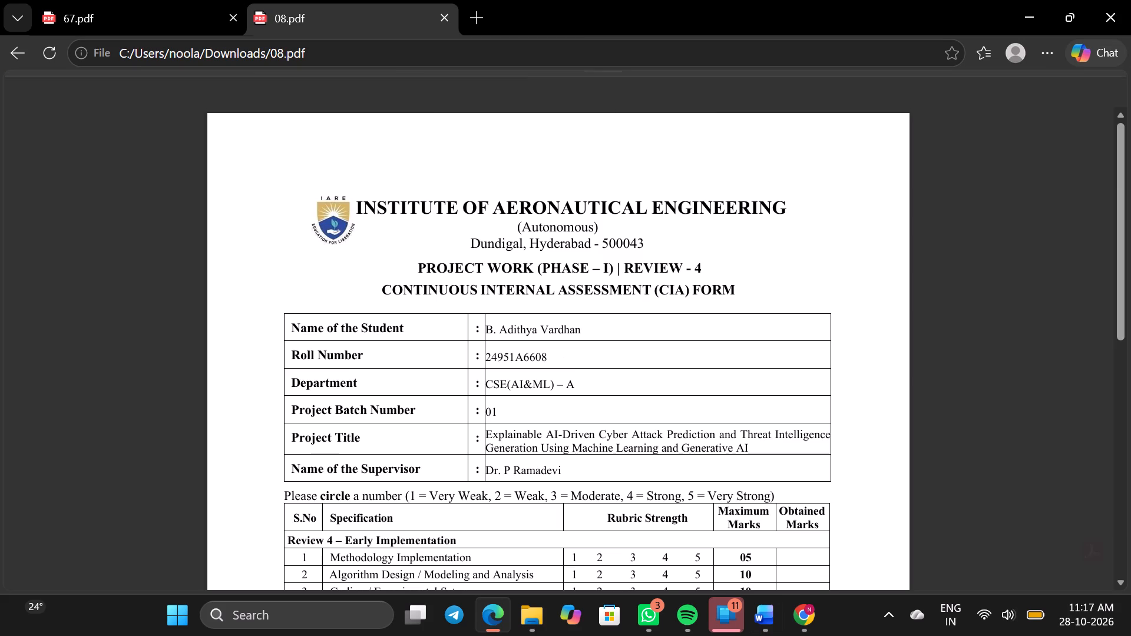
scroll(491, 376, "down", 1)
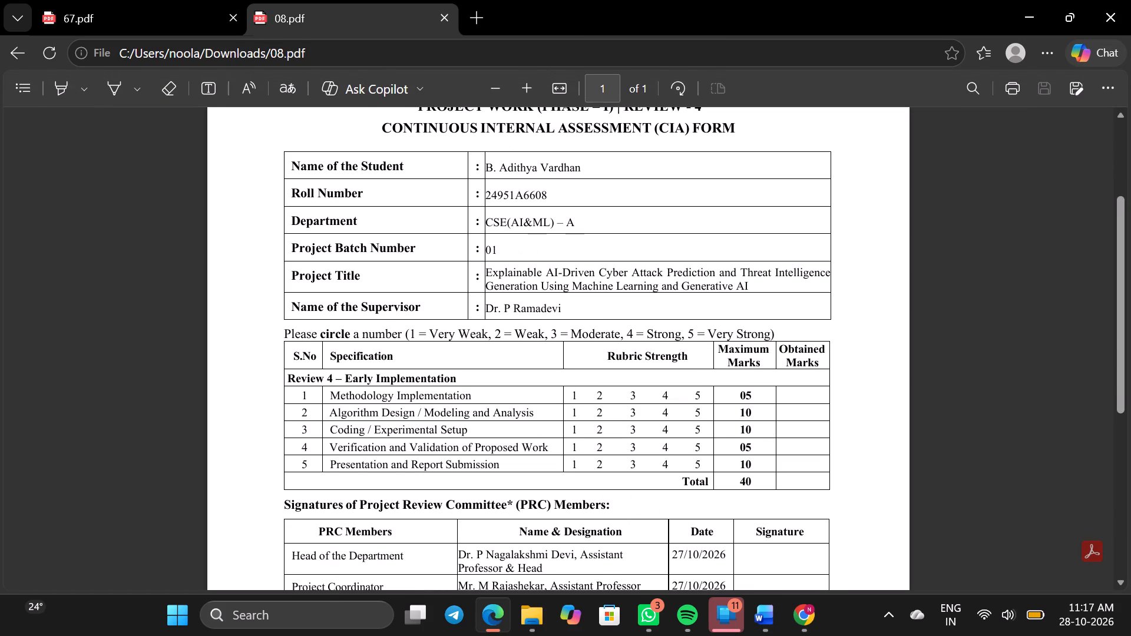
scroll(531, 327, "down", 3)
Switch back to Word and replace the entry in the Name of the Student field with the third student's name.
key("alt+Tab")
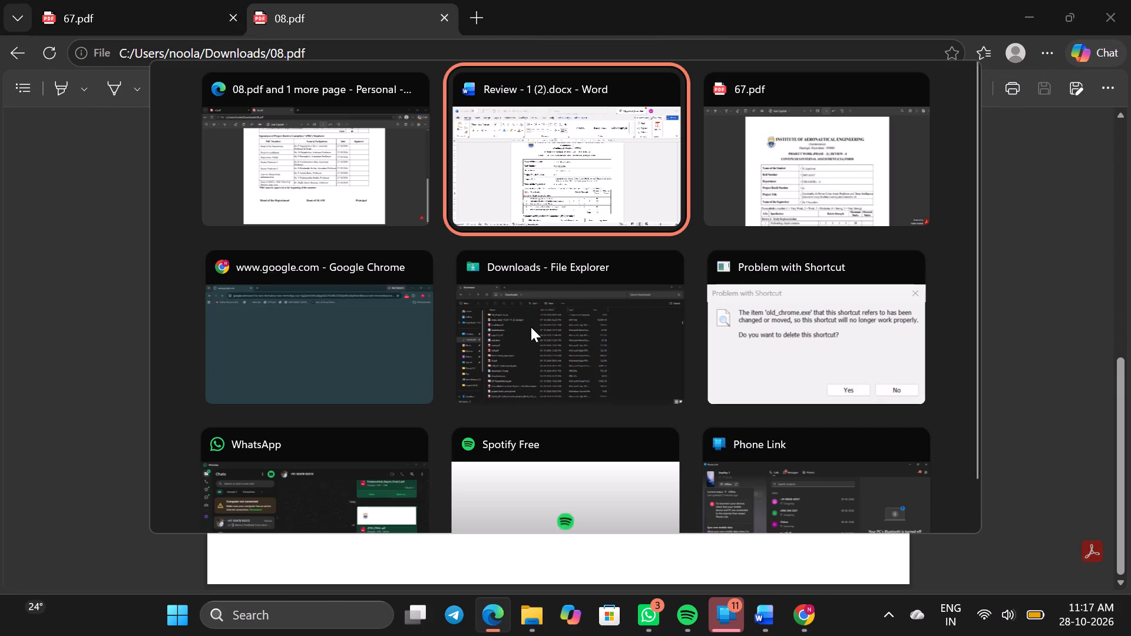
left_click_drag(596, 273, 580, 277)
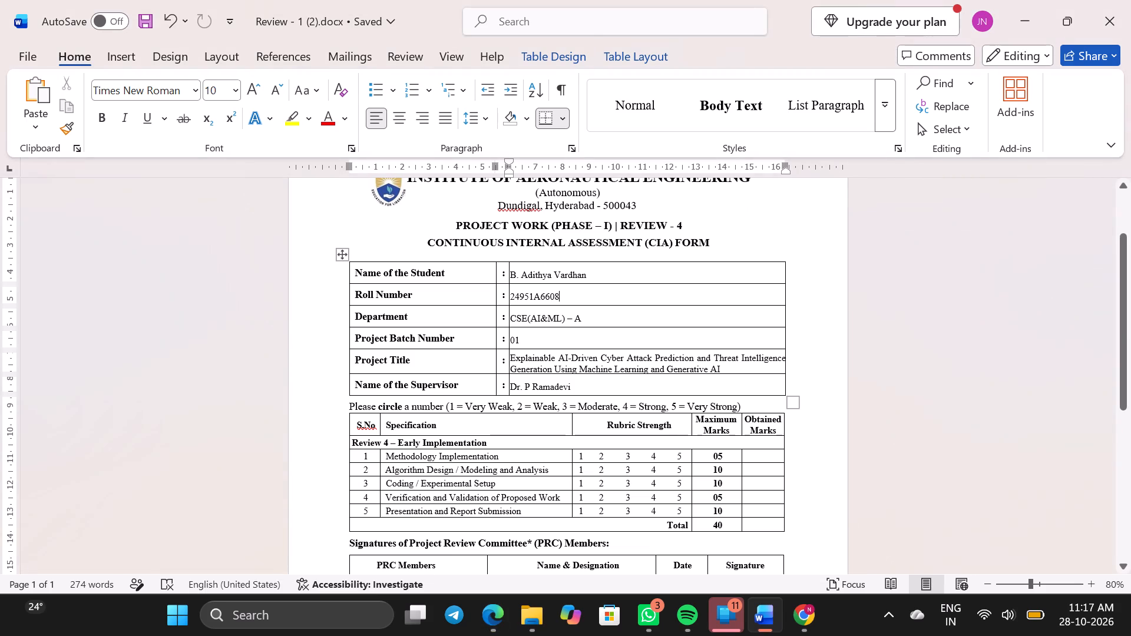
left_click_drag(580, 277, 513, 274)
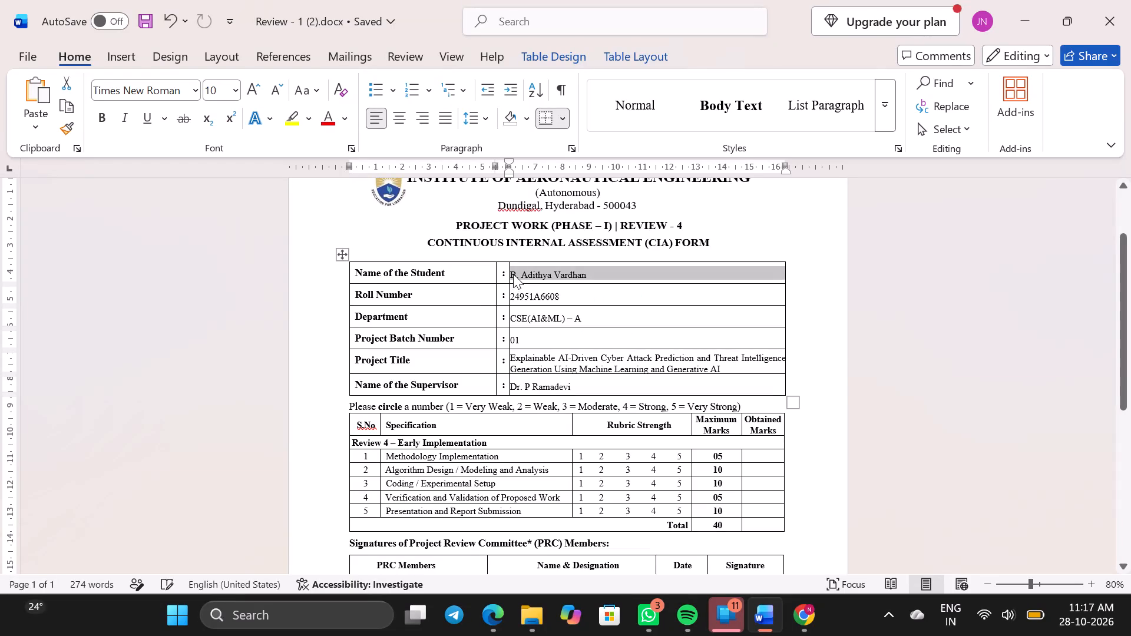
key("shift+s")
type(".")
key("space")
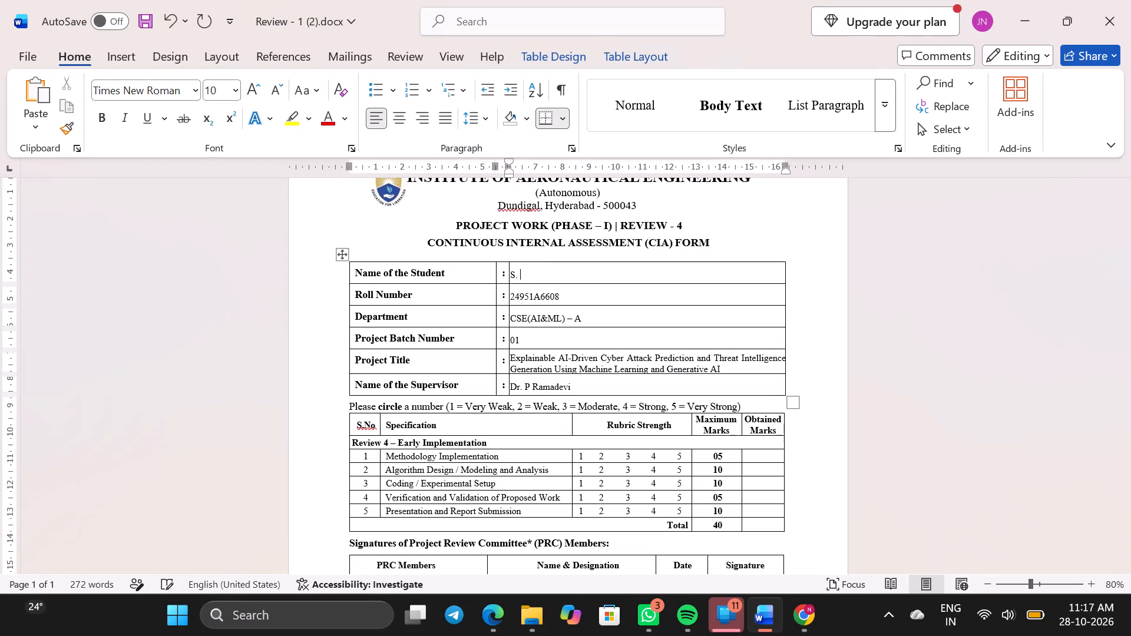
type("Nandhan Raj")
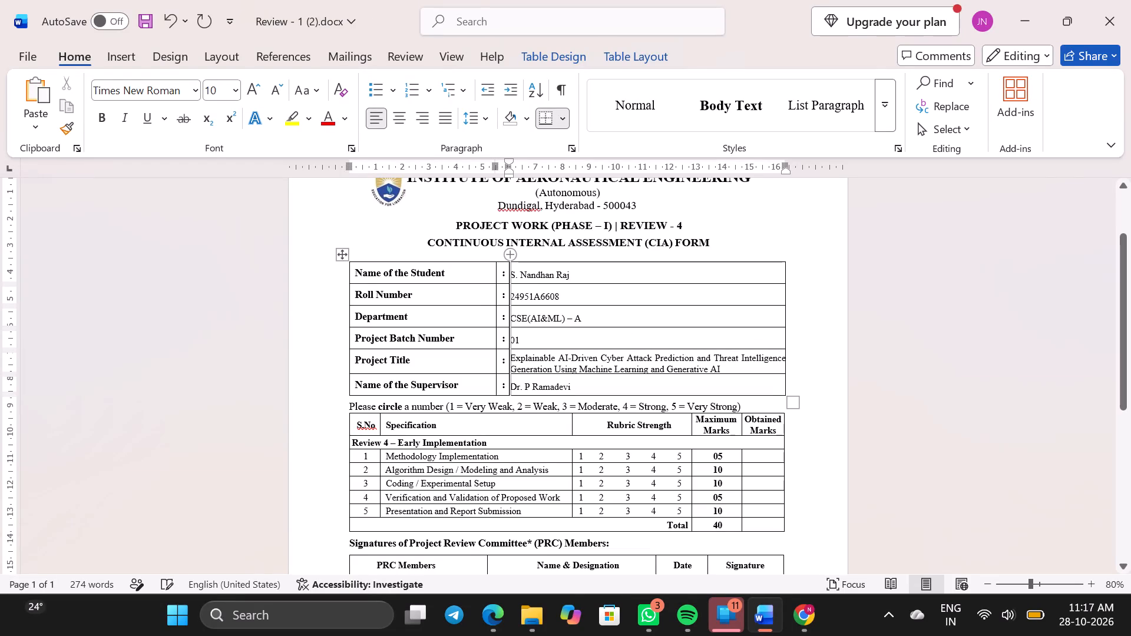
Change the last two characters of the student's roll number to B1.
left_click(576, 291)
key("BackSpace")
key("BackSpace")
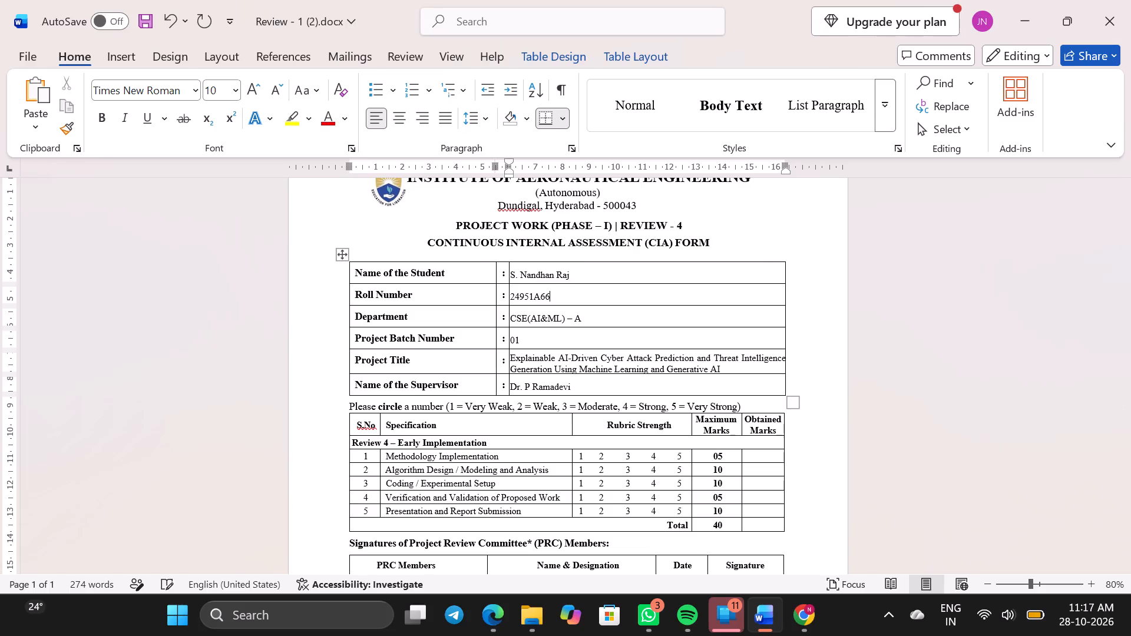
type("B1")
Save the third student's form as a PDF named b1 in the Downloads folder.
left_click(38, 57)
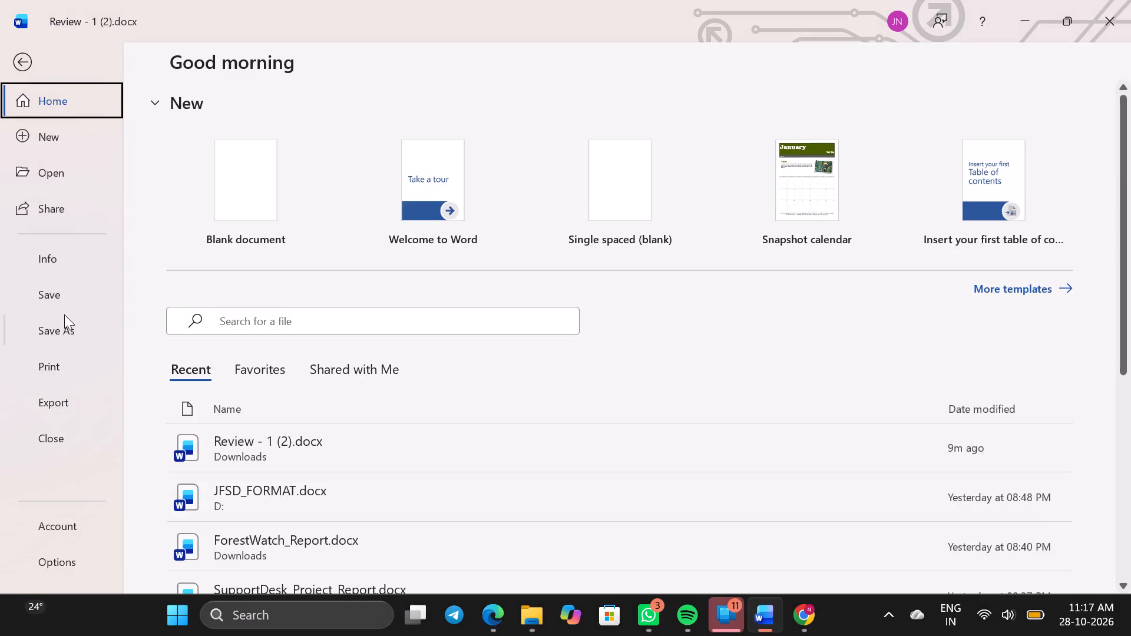
double_click(68, 327)
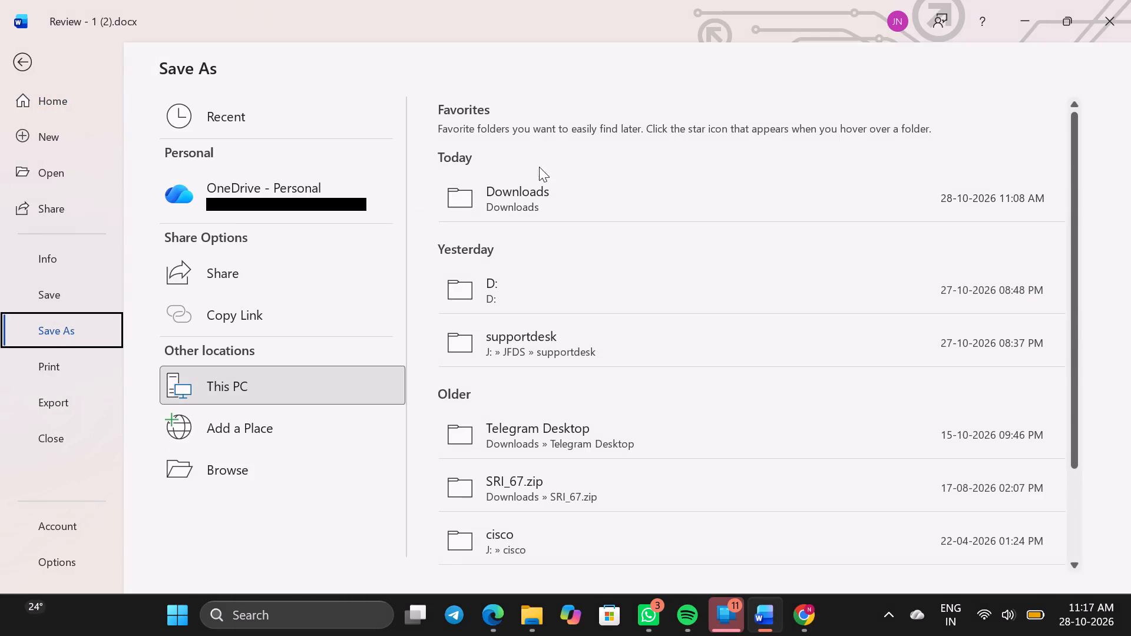
double_click(543, 205)
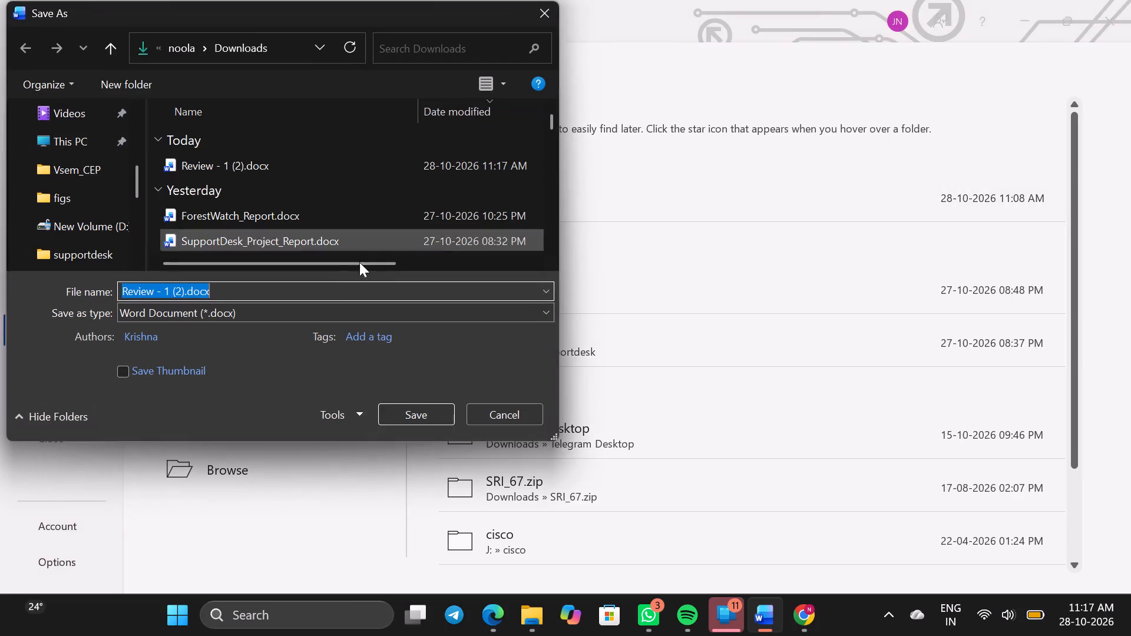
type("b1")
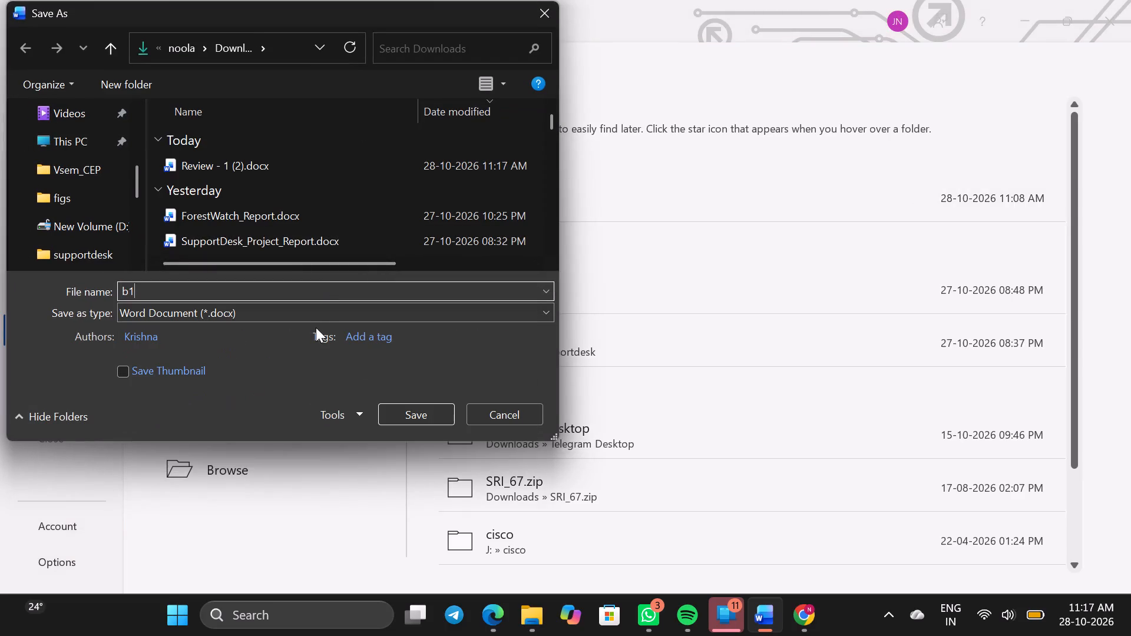
left_click(322, 319)
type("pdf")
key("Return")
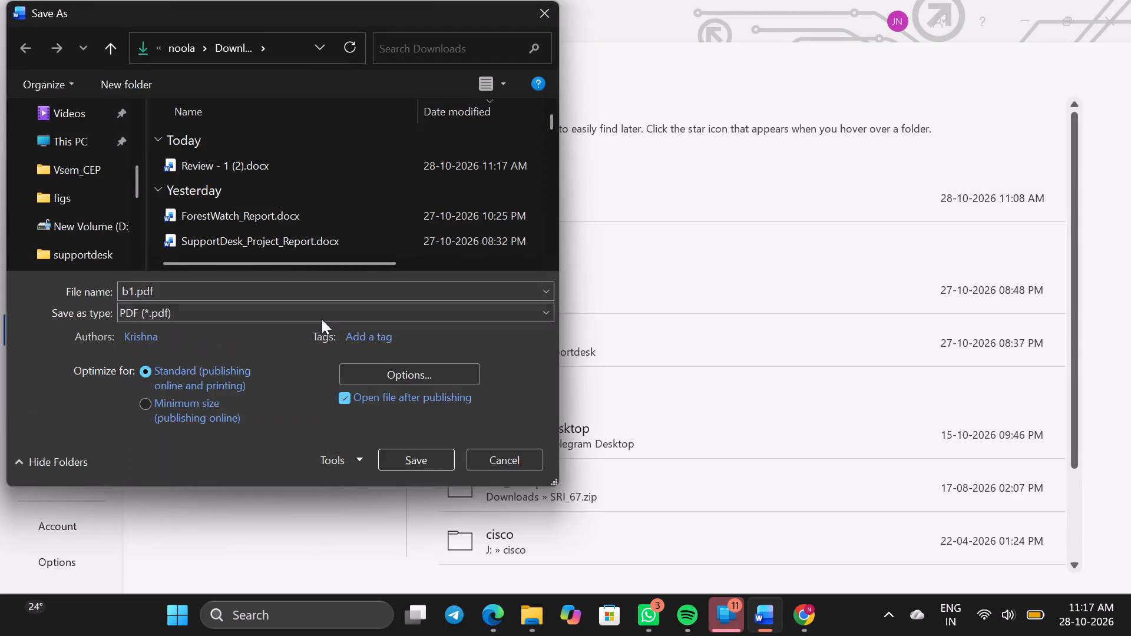
Complete the export of the third student's form as b1.pdf in Downloads and close the exported PDF.
left_click(416, 453)
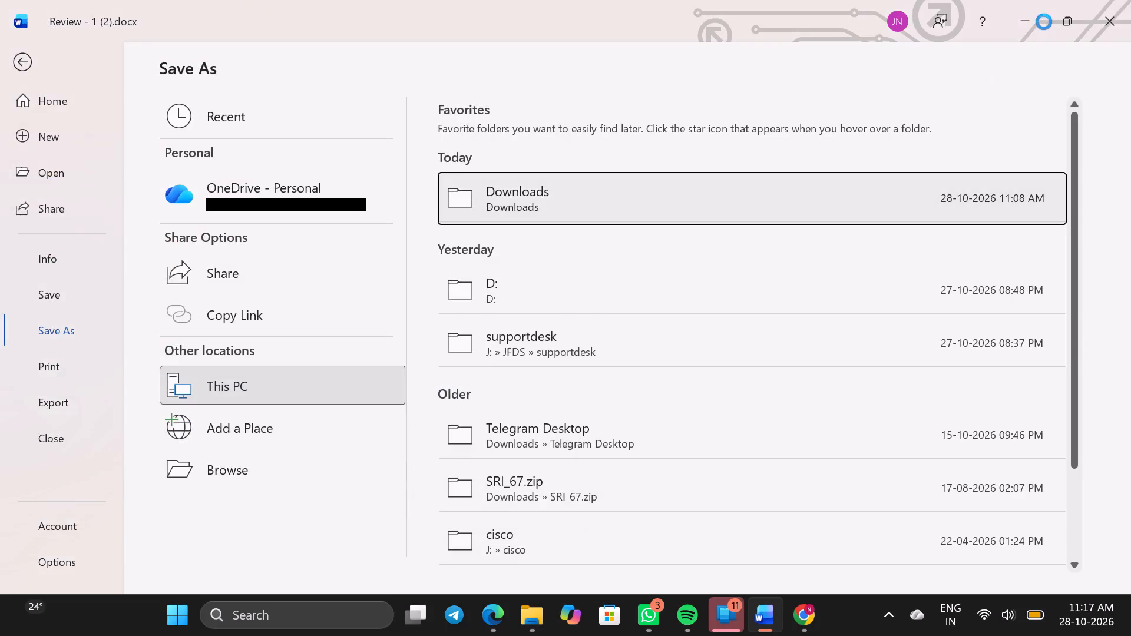
left_click(1130, 0)
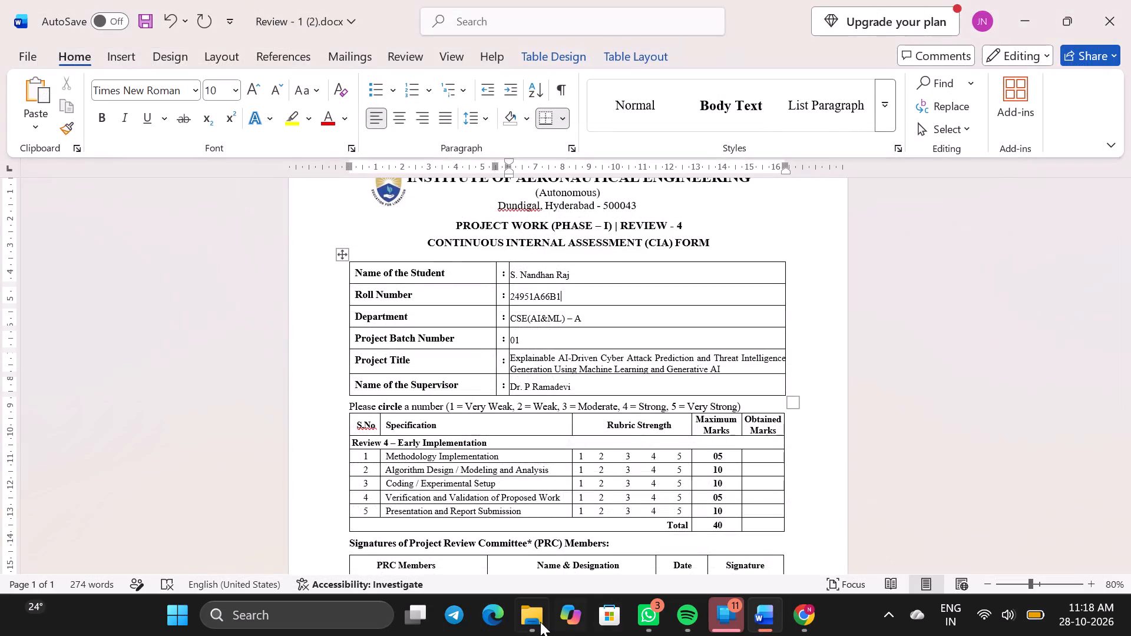
Switch to the Downloads folder in File Explorer and copy the files 67.pdf and b1.pdf.
left_click(535, 626)
scroll(742, 389, "up", 19)
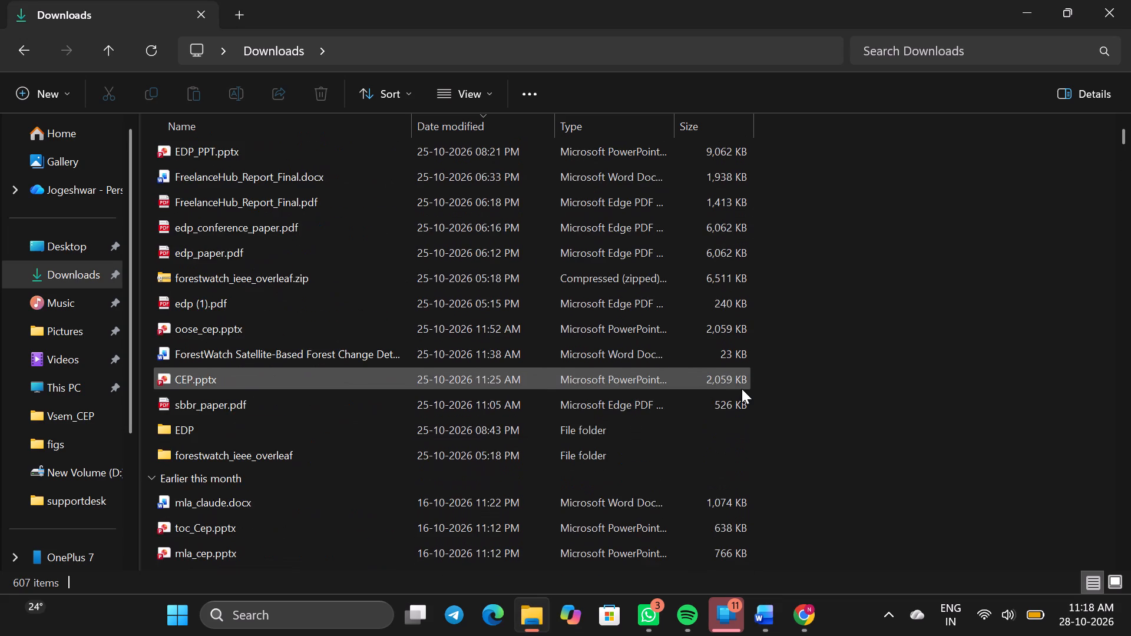
scroll(742, 389, "up", 6)
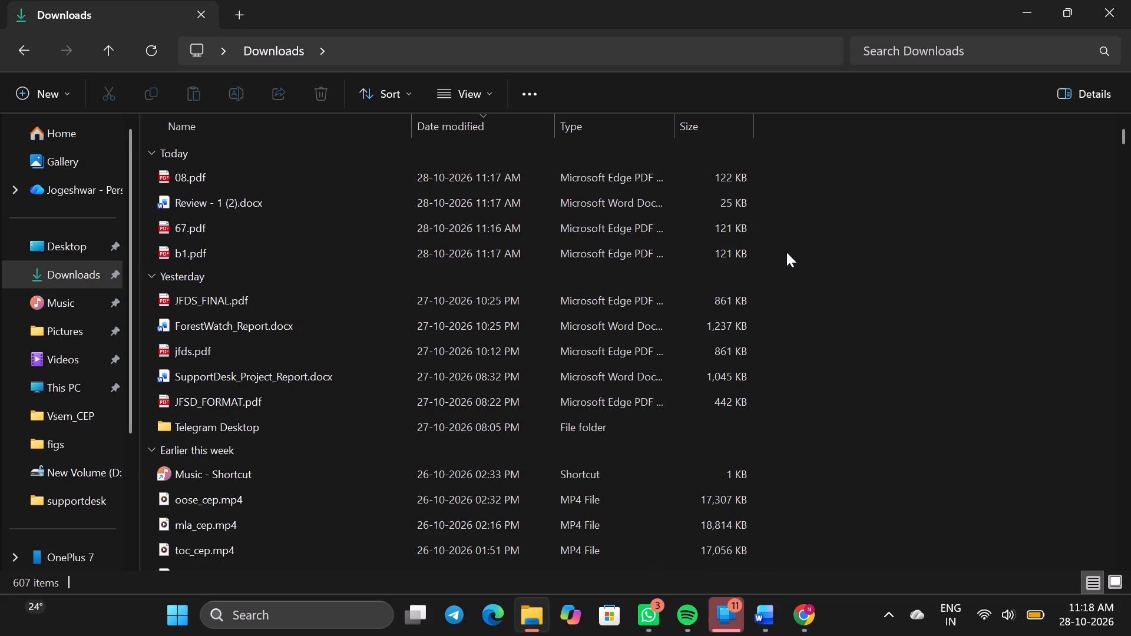
left_click_drag(785, 251, 669, 231)
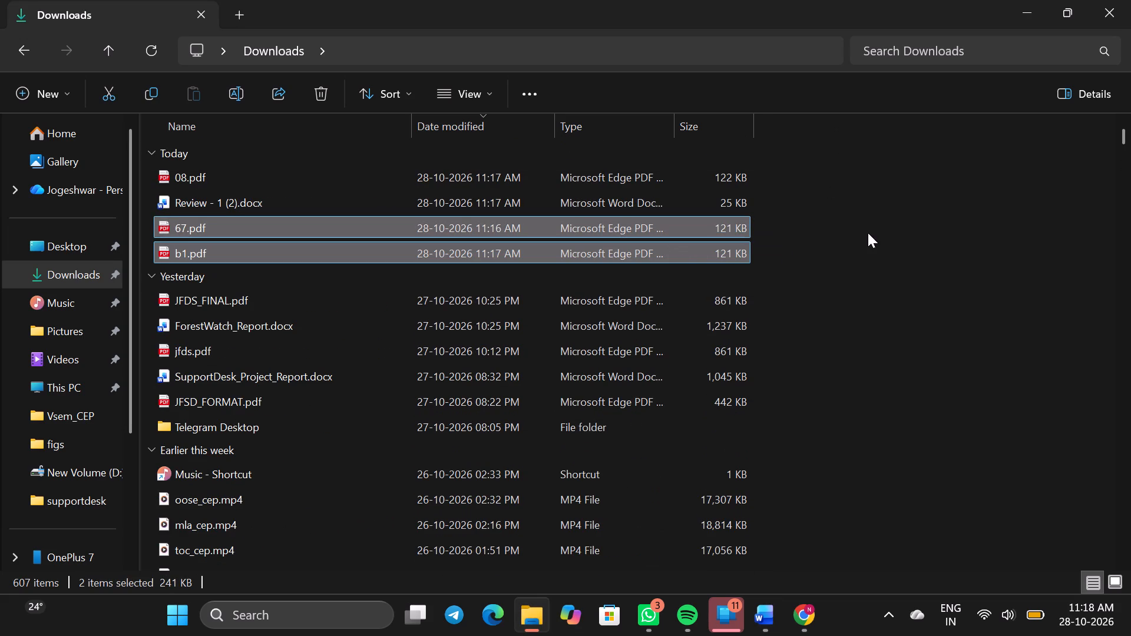
key("ctrl+c")
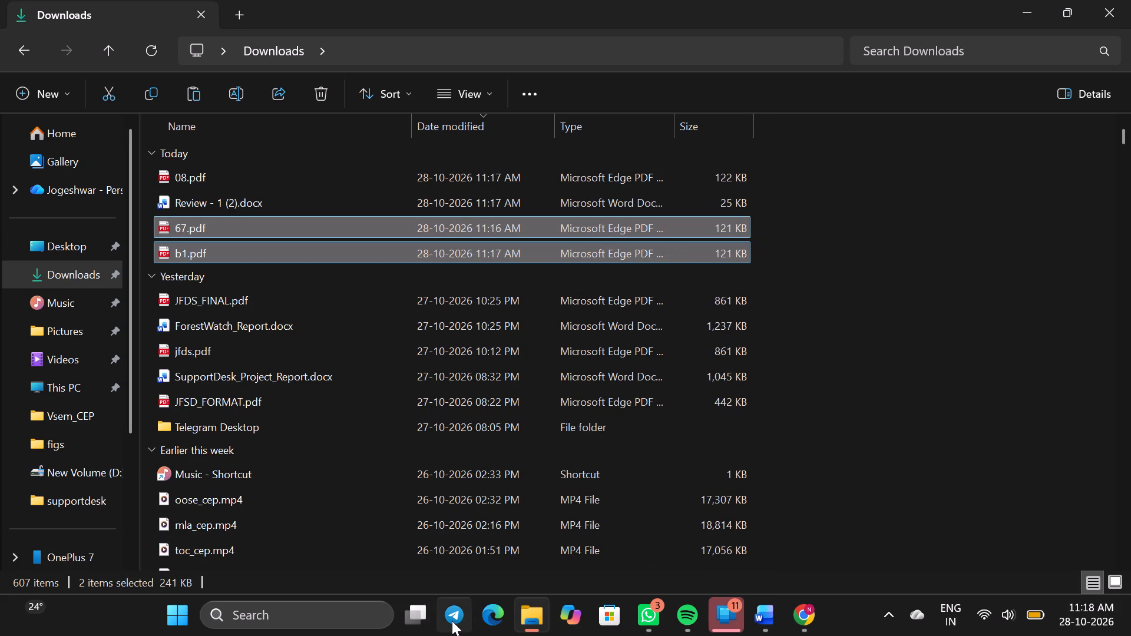
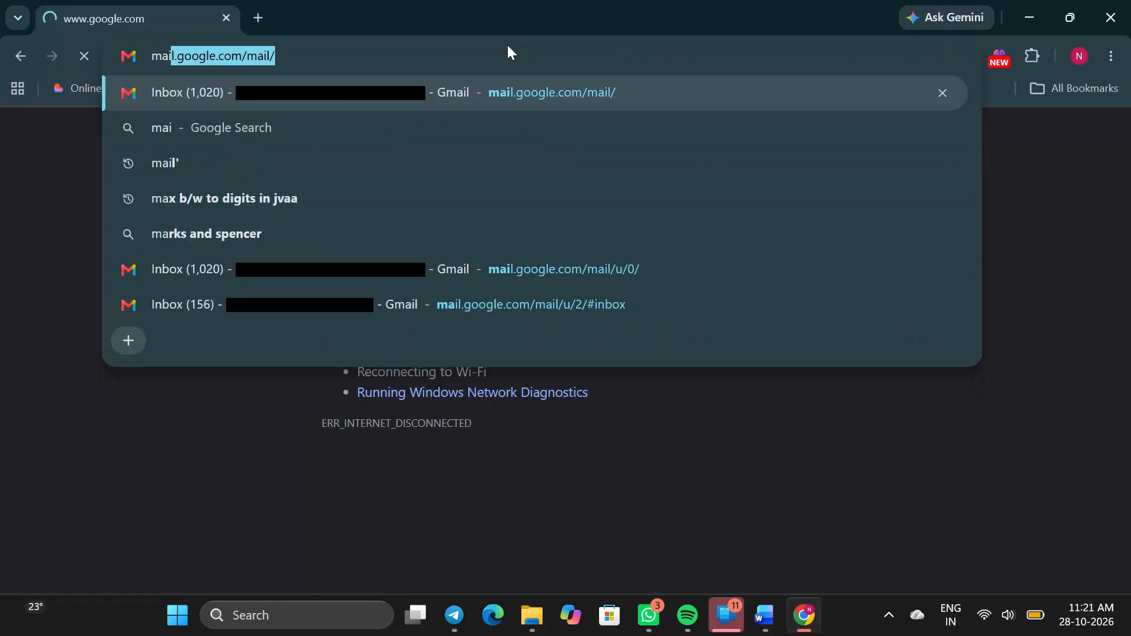
Open the Gmail inbox at mail.google.com/mail/ in the current browser tab.
key("Return")
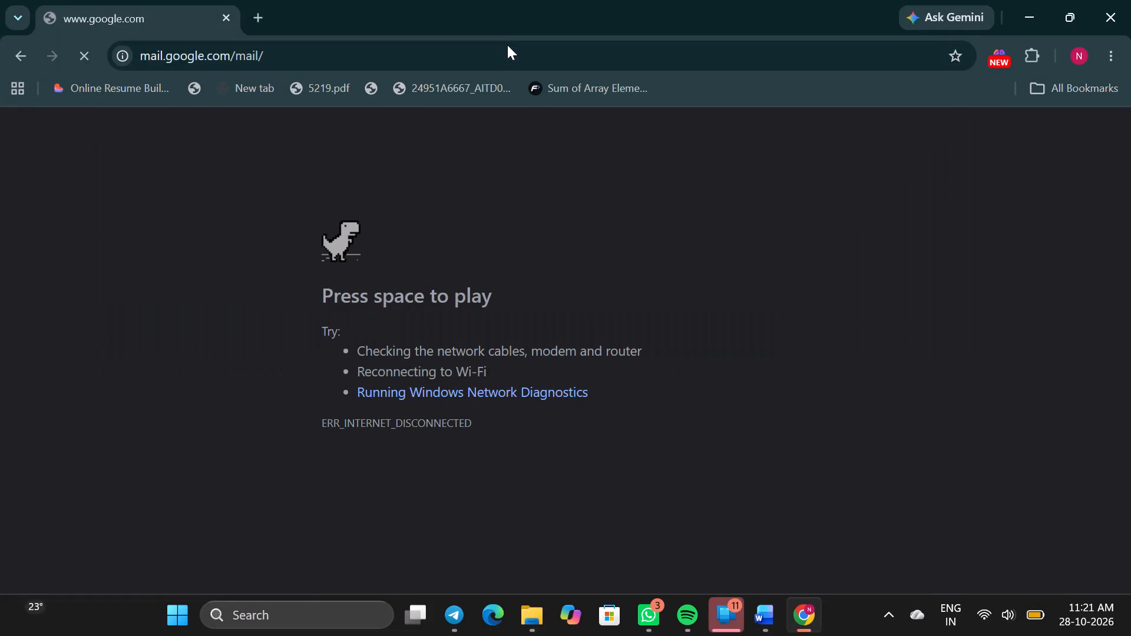
left_click(406, 79)
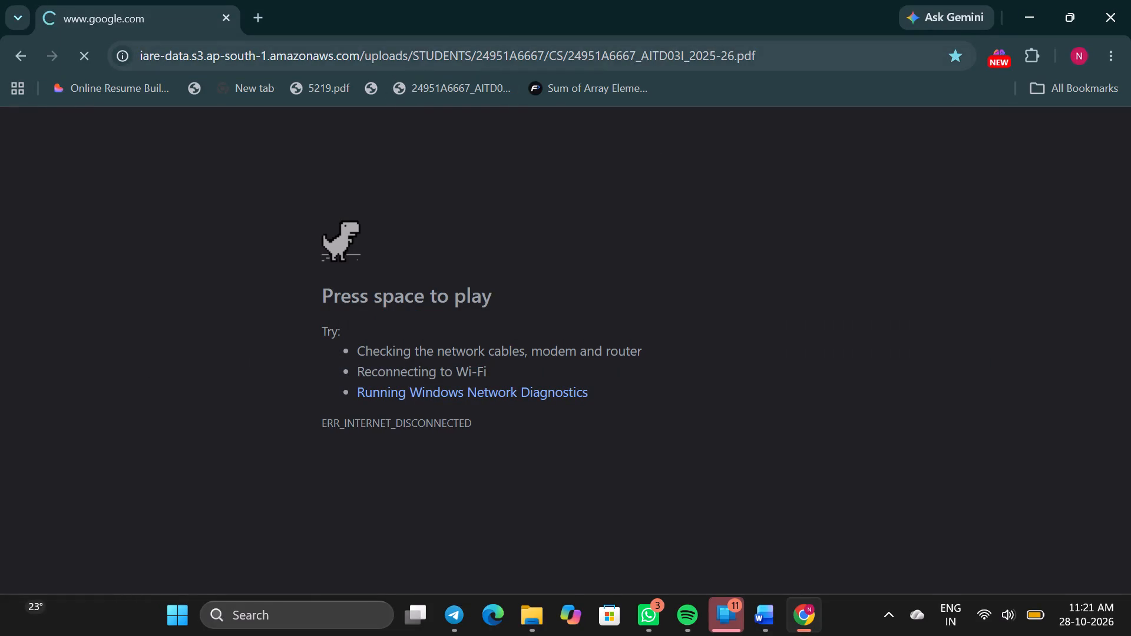
left_click(418, 60)
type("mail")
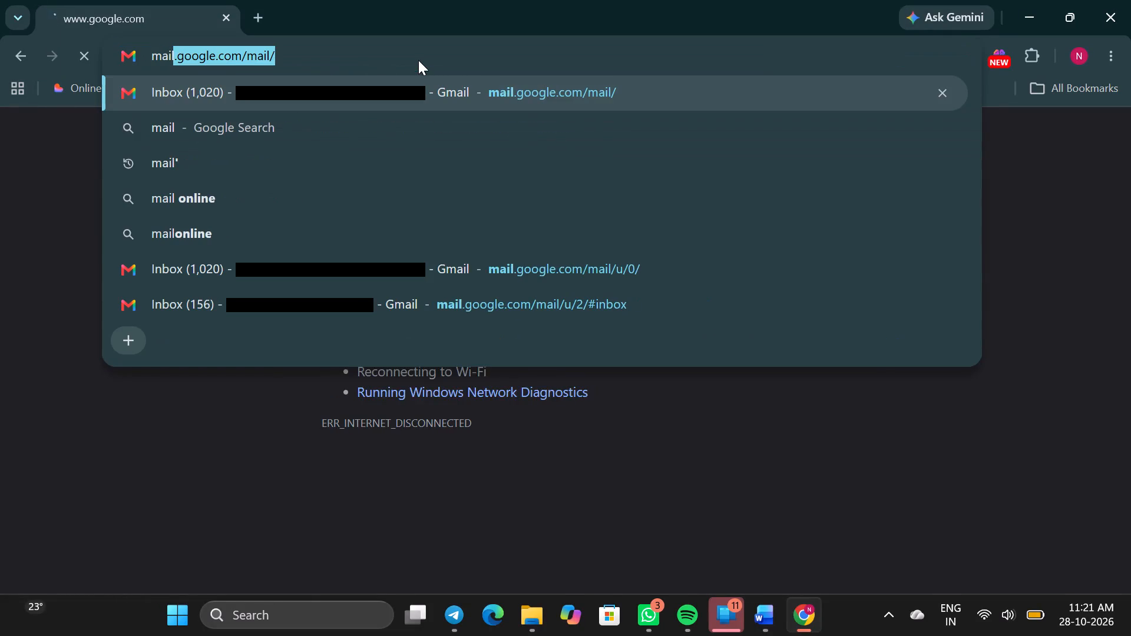
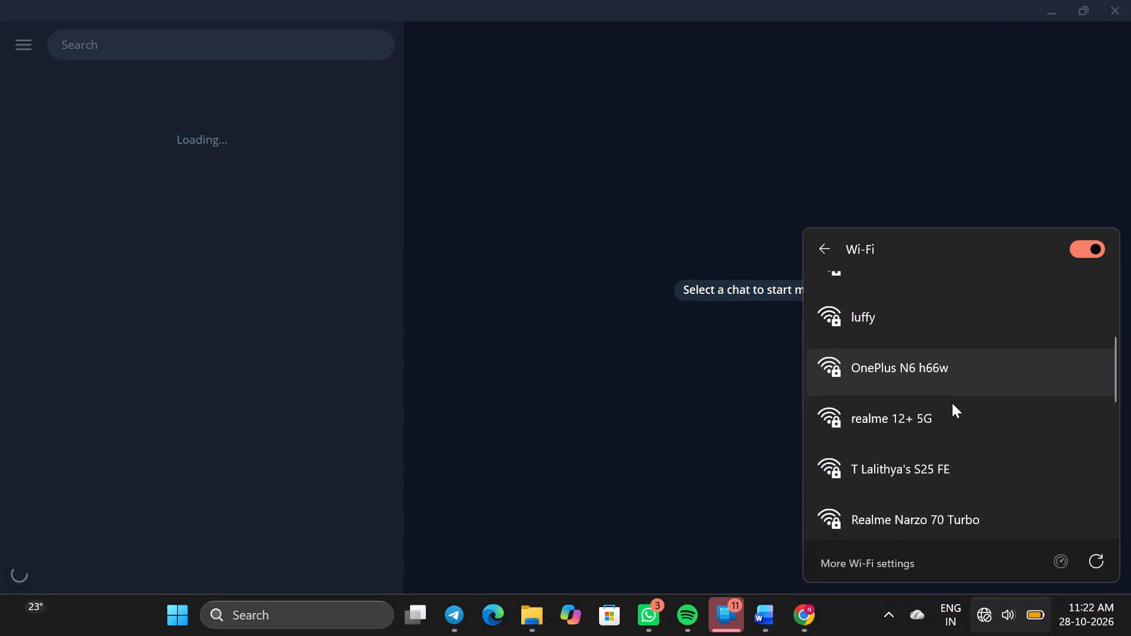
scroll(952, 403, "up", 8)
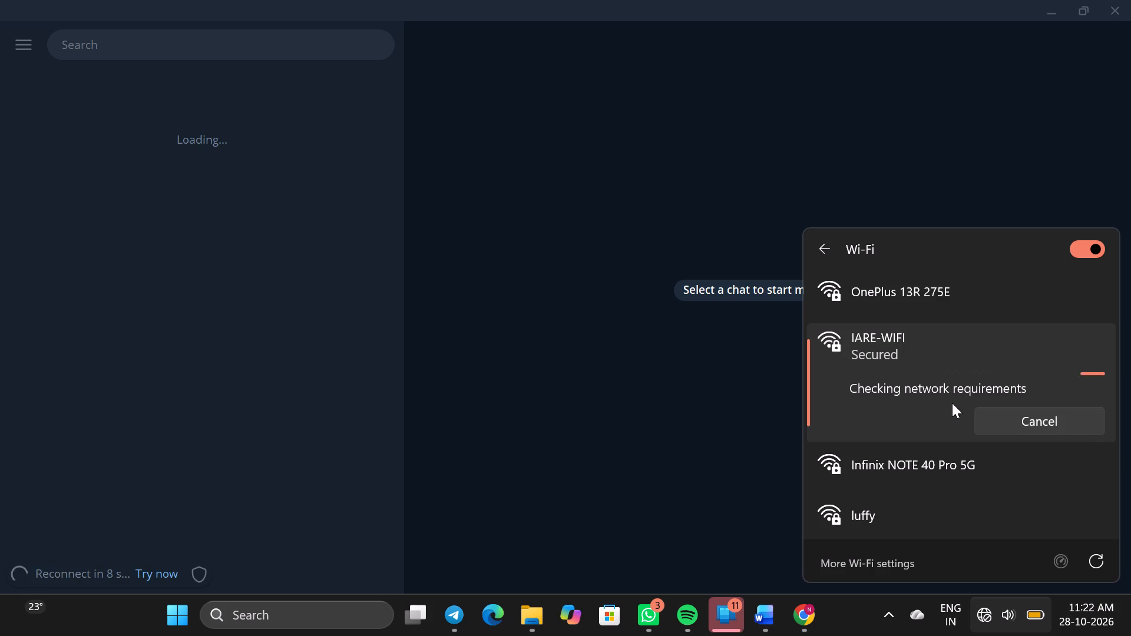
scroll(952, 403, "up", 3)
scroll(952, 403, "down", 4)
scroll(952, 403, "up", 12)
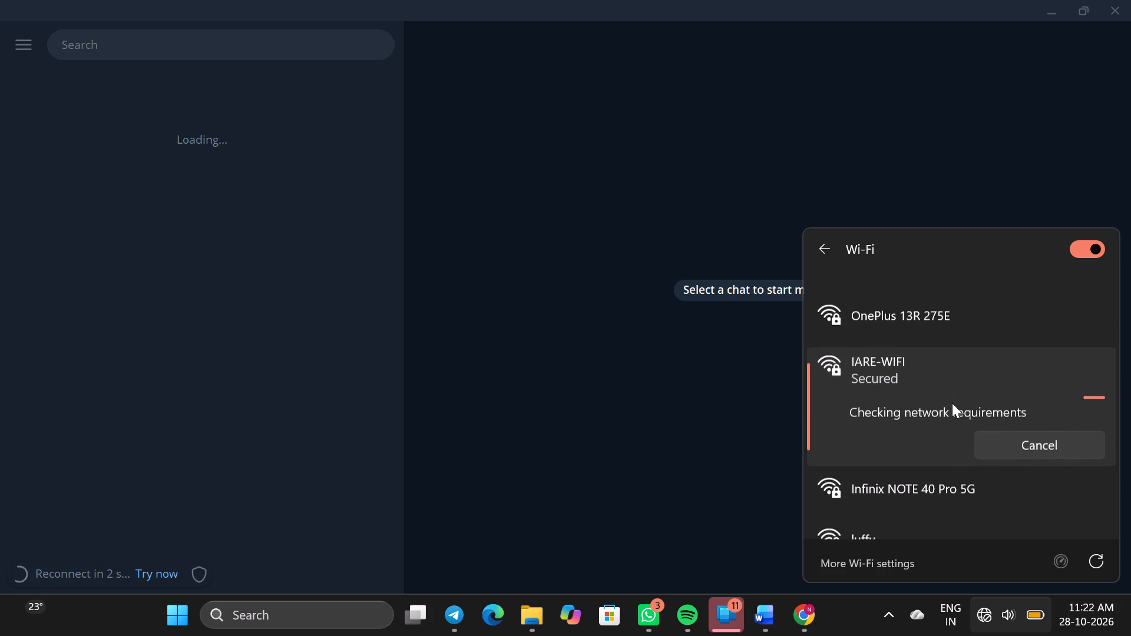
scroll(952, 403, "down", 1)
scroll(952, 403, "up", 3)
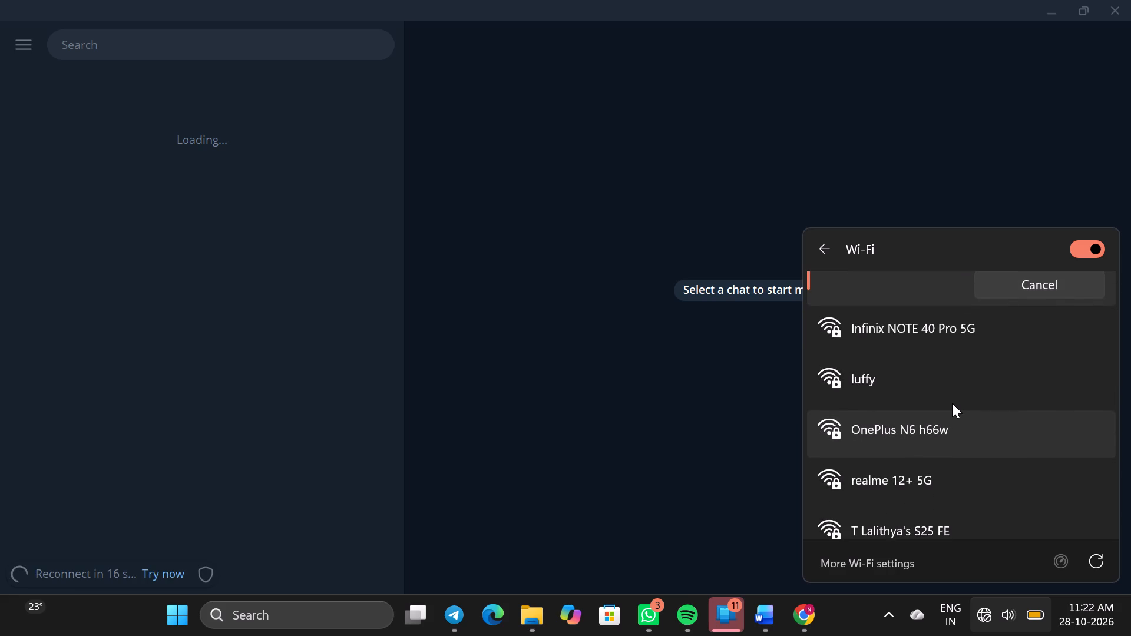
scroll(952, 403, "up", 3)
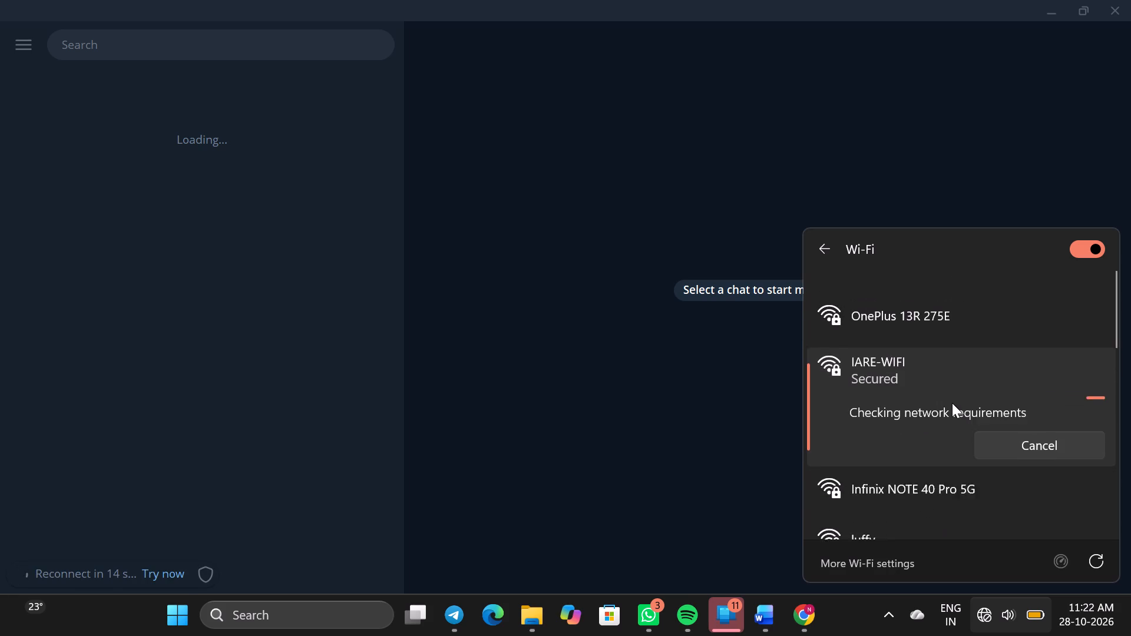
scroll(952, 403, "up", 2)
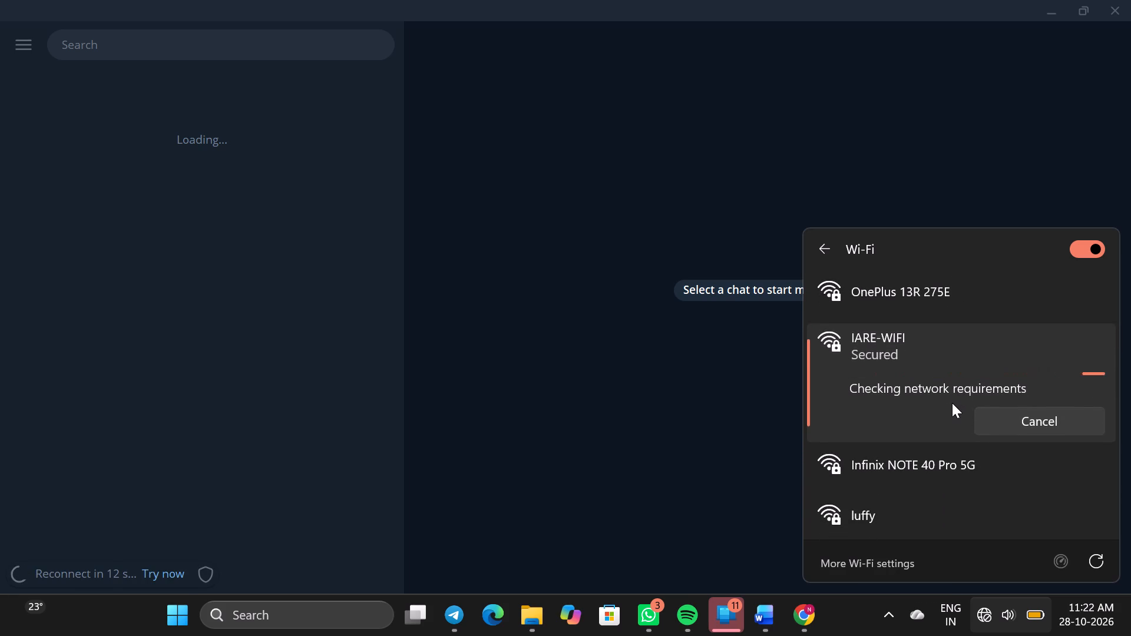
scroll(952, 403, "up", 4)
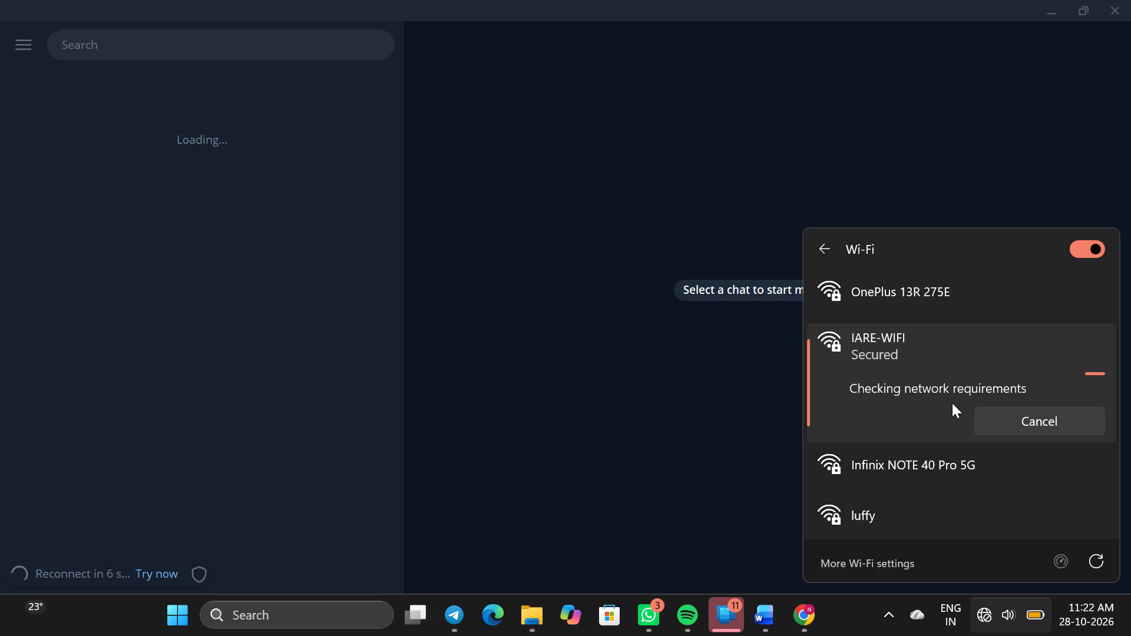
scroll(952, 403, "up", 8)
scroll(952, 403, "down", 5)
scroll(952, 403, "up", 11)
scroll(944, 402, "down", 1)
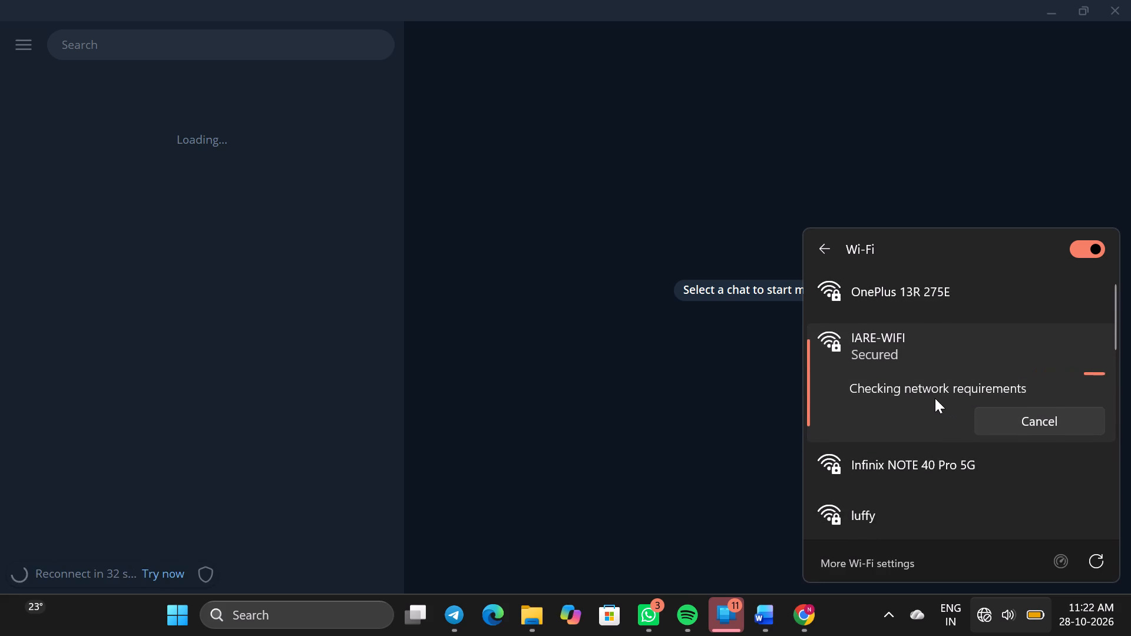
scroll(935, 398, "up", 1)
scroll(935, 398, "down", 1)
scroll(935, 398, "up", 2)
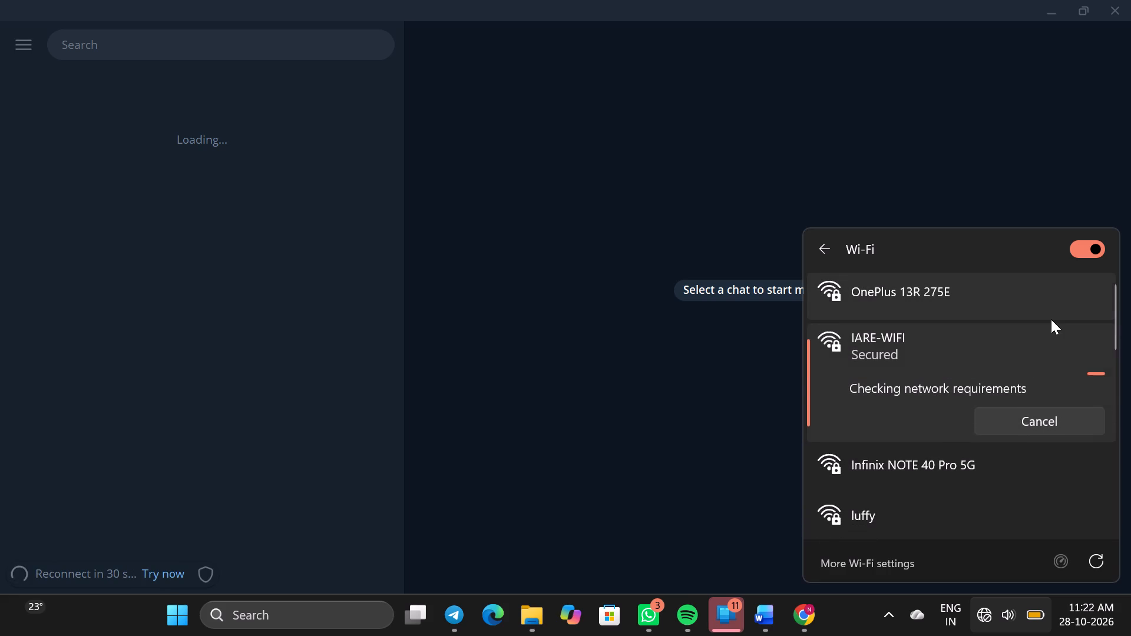
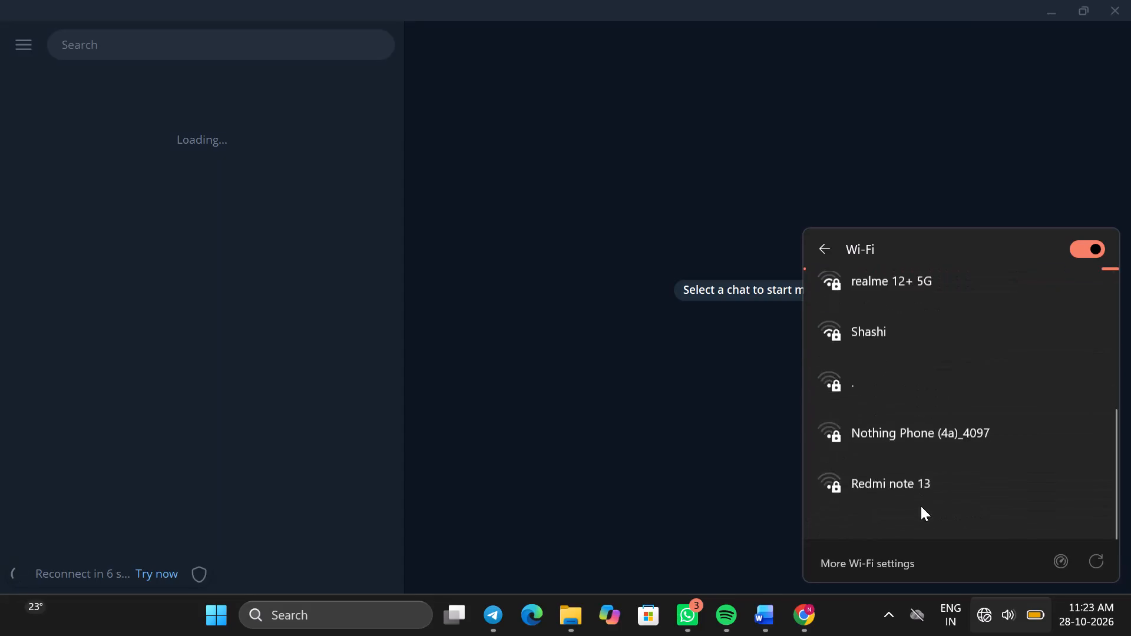
Switch the Wi-Fi connection from IARE-WIFI to the OnePlus 13R 275E network, keeping automatic connection enabled.
scroll(921, 506, "up", 4)
scroll(921, 506, "down", 4)
scroll(921, 506, "up", 5)
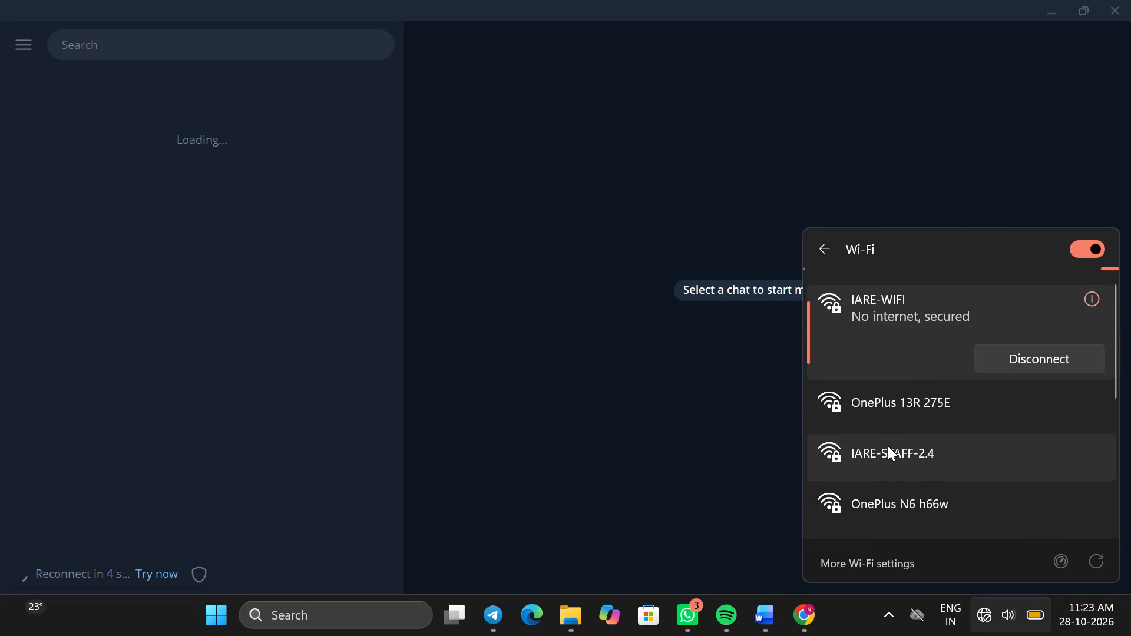
scroll(888, 446, "down", 2)
scroll(888, 446, "up", 2)
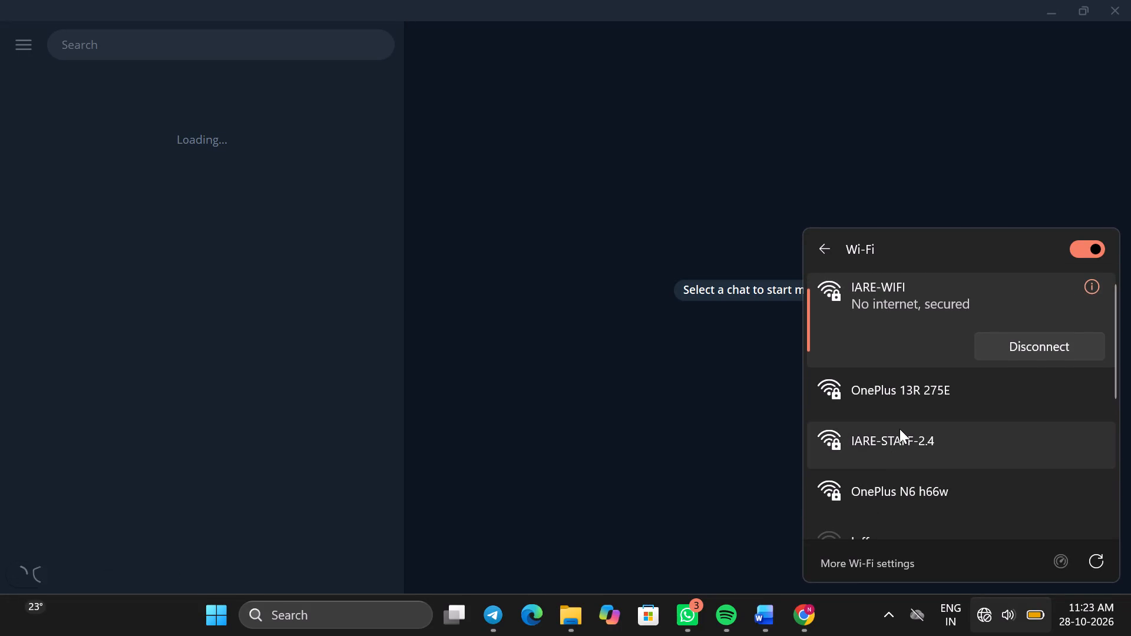
left_click(957, 376)
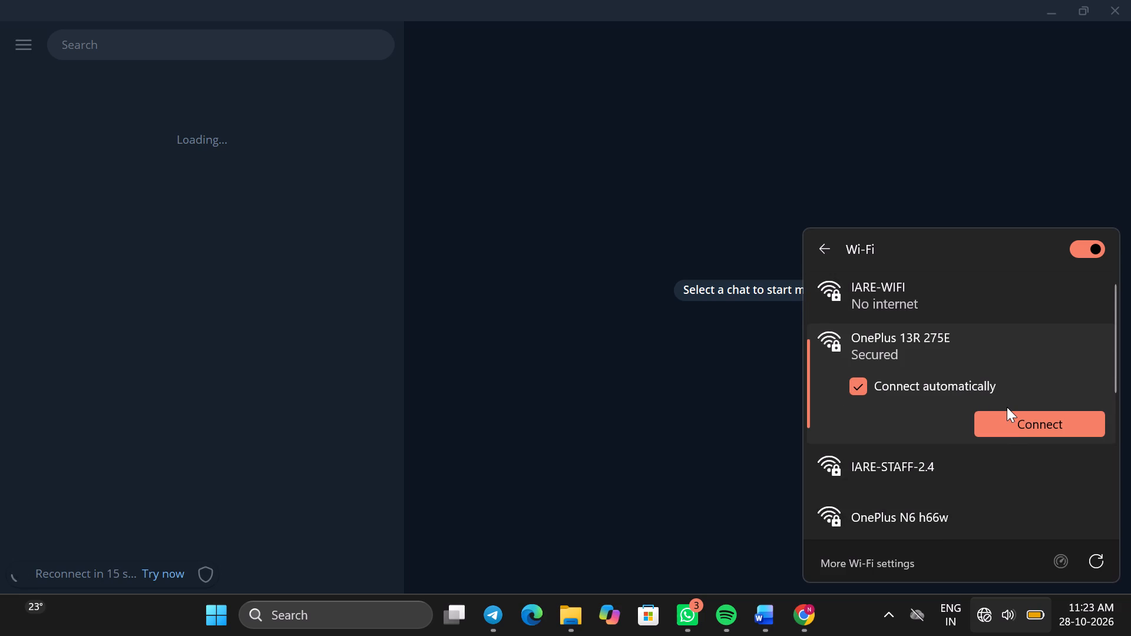
left_click(1014, 433)
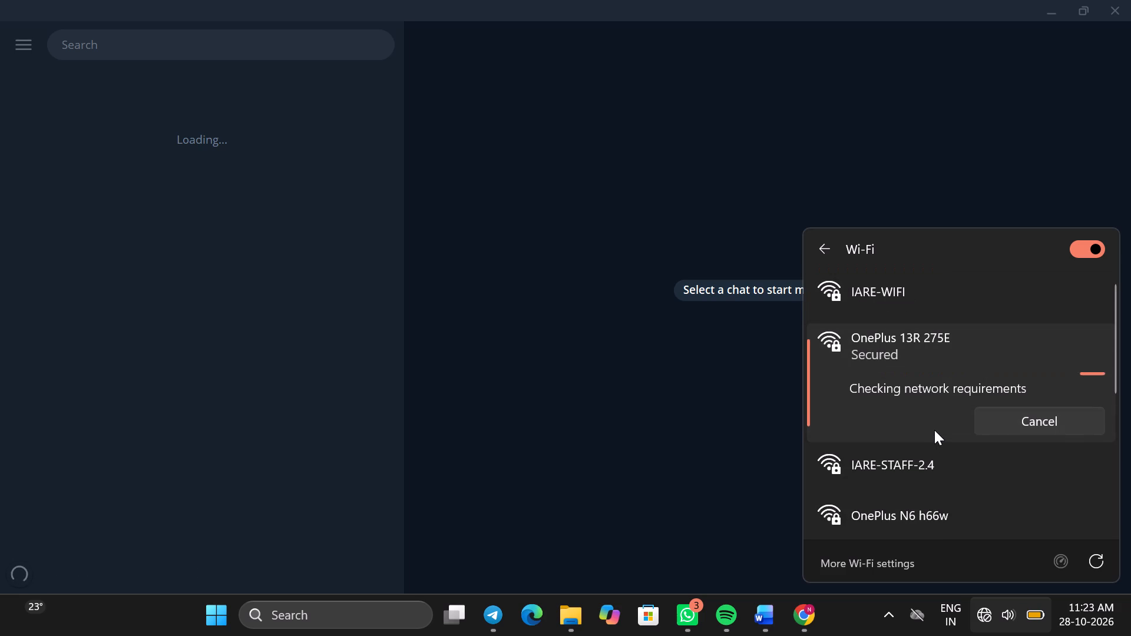
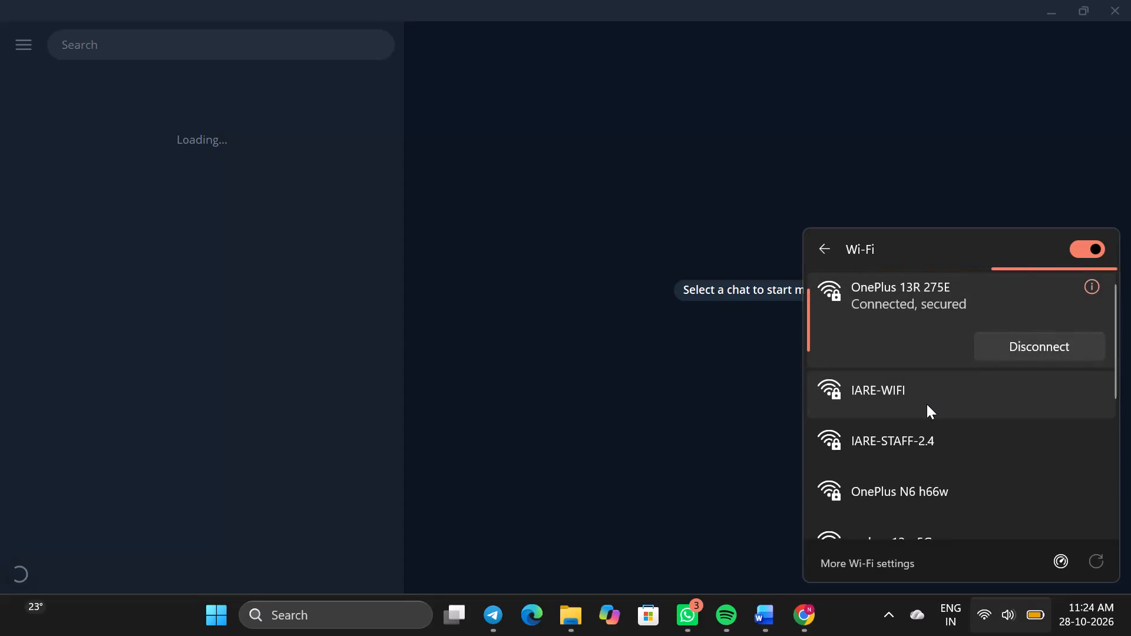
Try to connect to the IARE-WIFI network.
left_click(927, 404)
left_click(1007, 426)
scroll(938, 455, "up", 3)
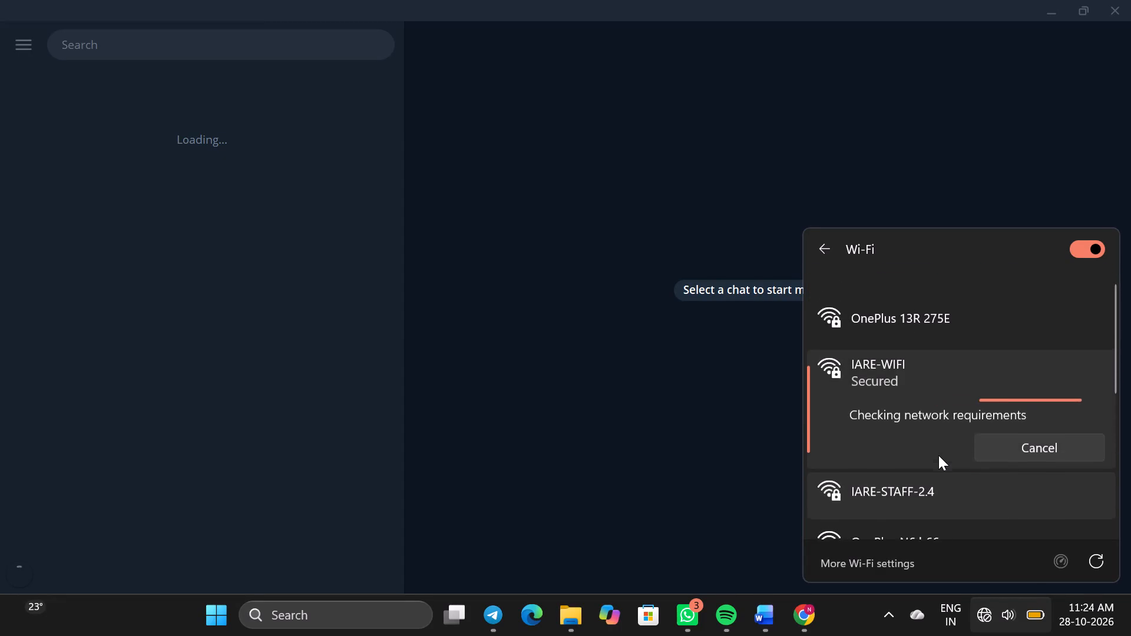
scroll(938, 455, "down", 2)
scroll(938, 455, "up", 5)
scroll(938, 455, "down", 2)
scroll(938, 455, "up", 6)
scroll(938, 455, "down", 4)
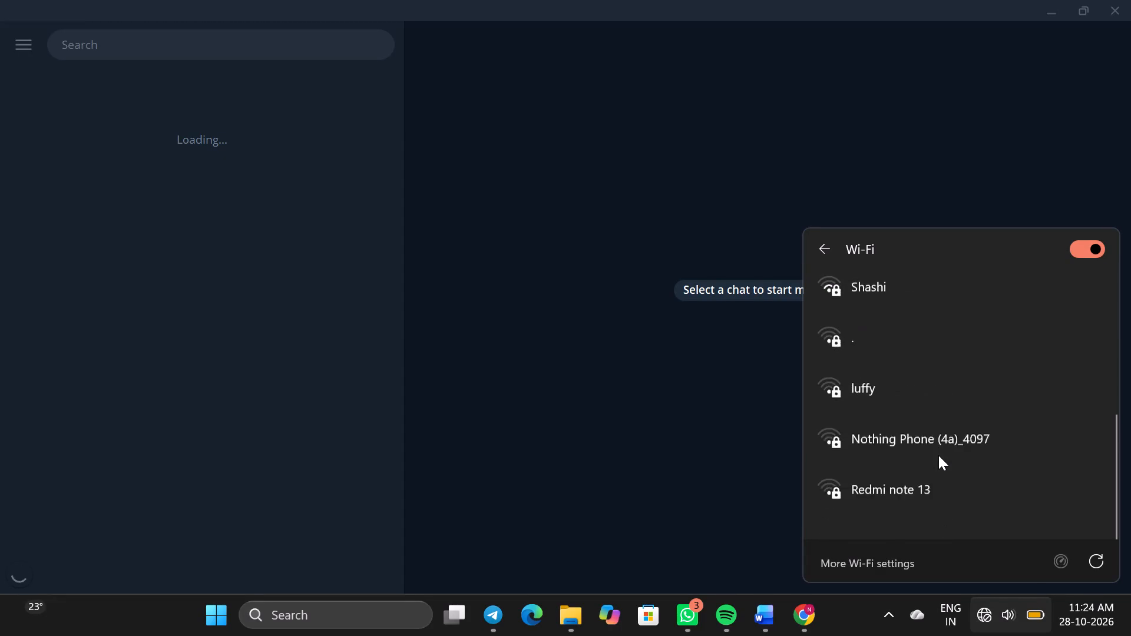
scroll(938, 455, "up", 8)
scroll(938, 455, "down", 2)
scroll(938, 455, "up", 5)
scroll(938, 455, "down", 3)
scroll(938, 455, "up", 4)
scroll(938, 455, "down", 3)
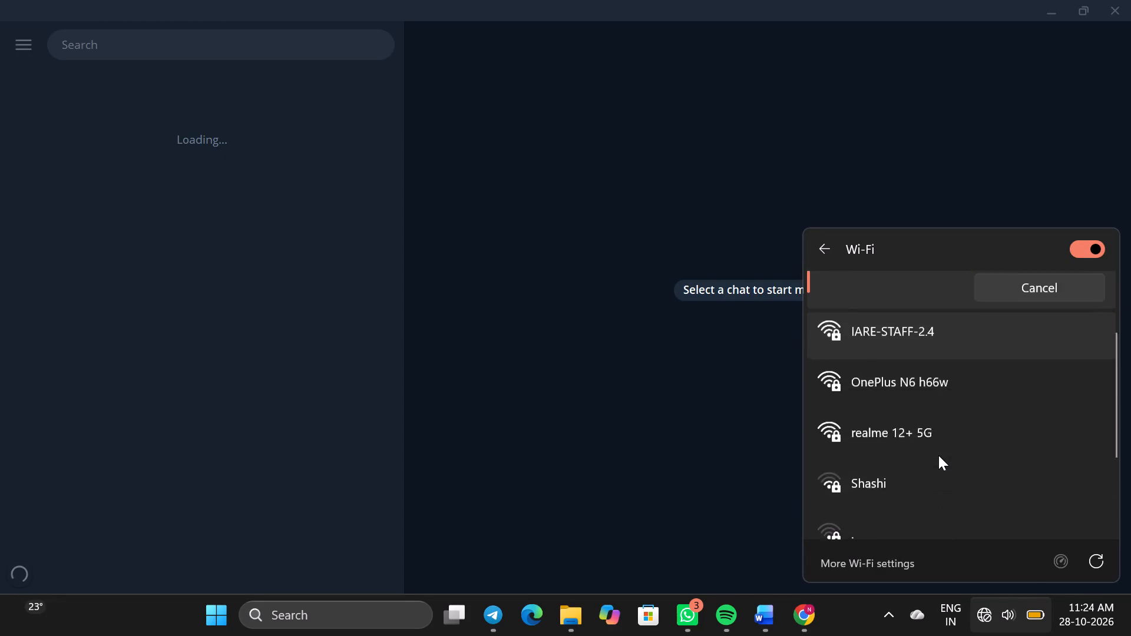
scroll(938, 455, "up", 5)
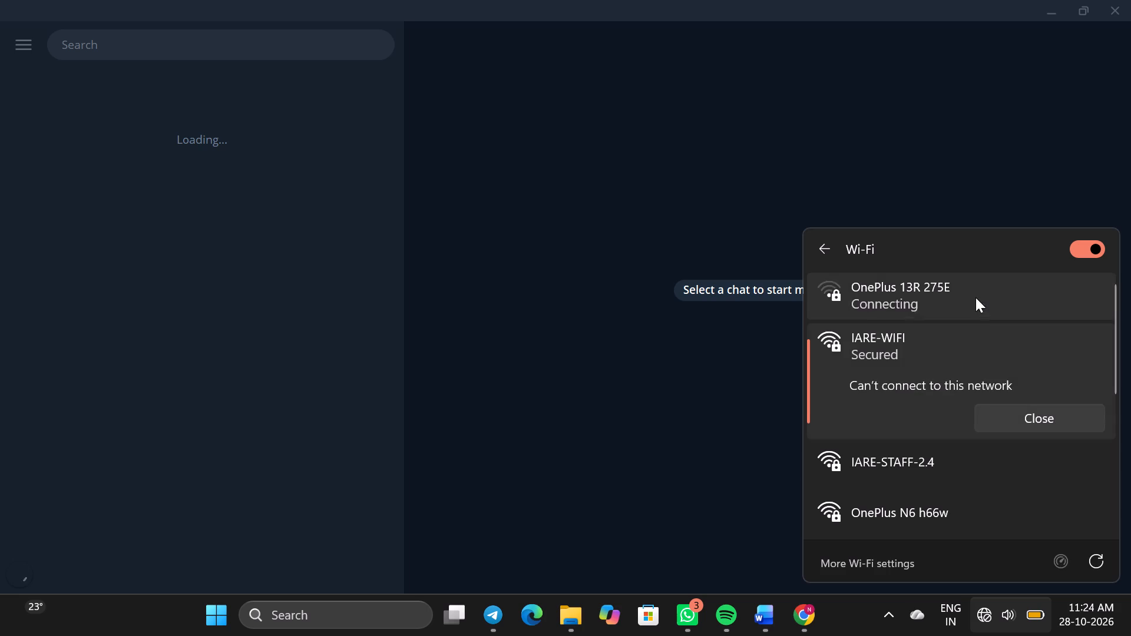